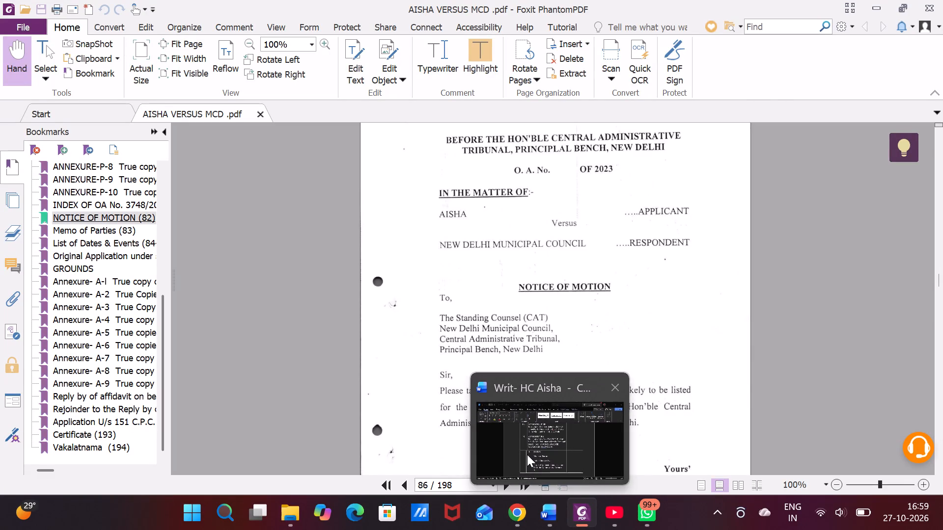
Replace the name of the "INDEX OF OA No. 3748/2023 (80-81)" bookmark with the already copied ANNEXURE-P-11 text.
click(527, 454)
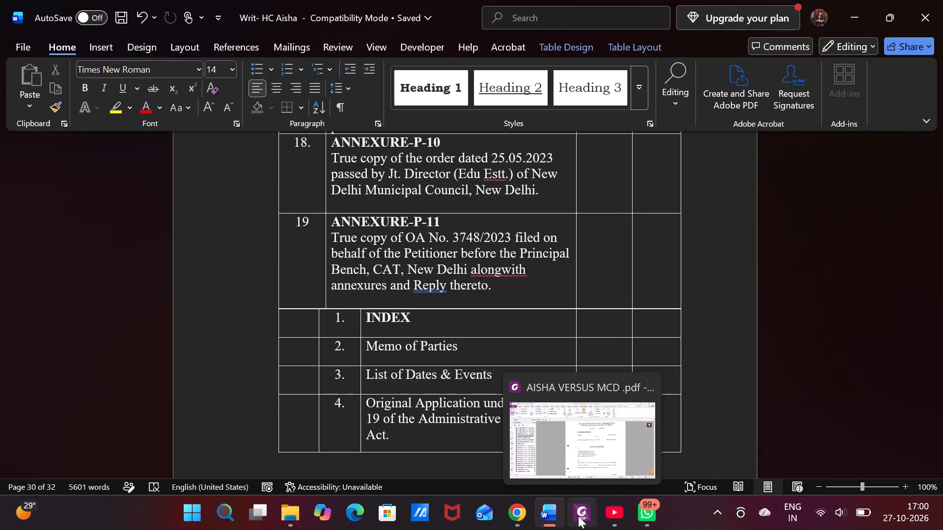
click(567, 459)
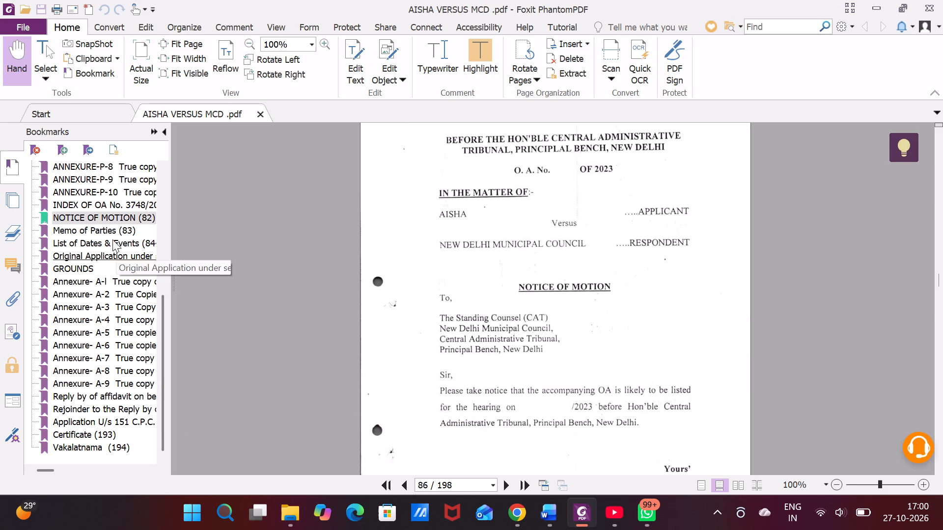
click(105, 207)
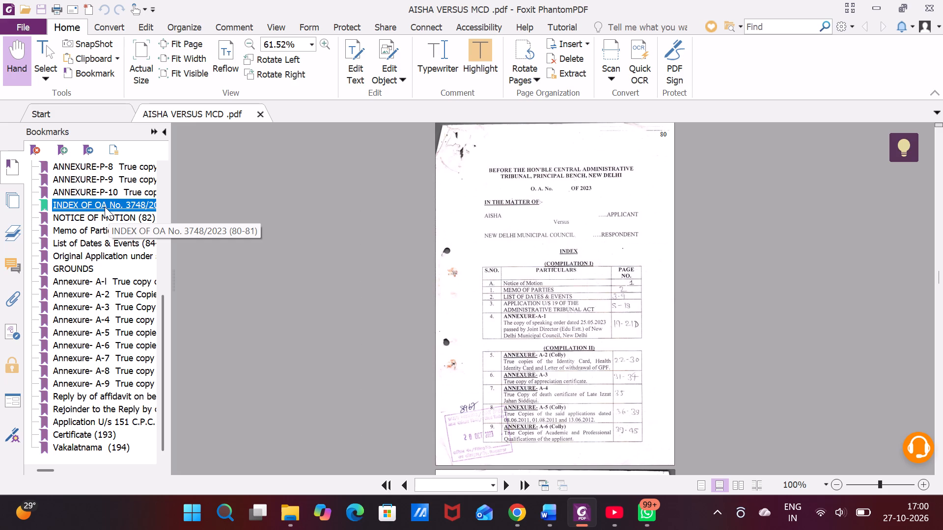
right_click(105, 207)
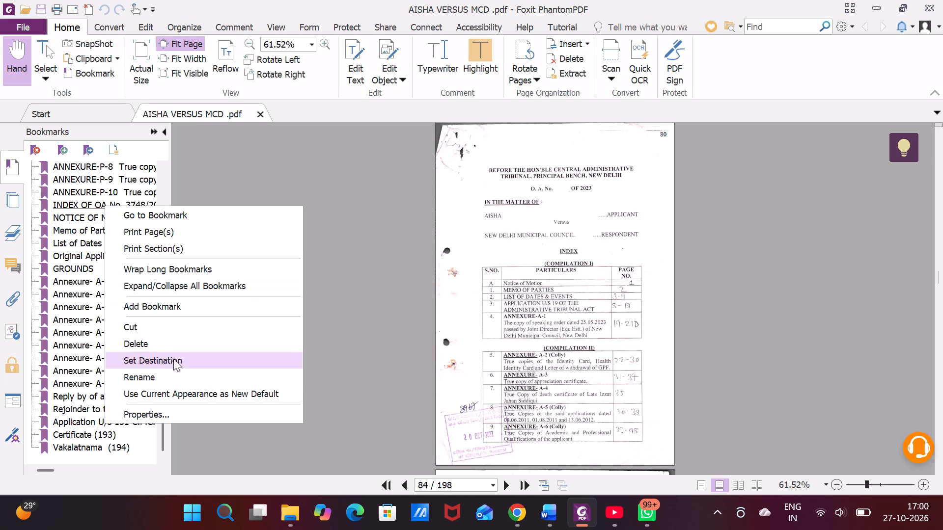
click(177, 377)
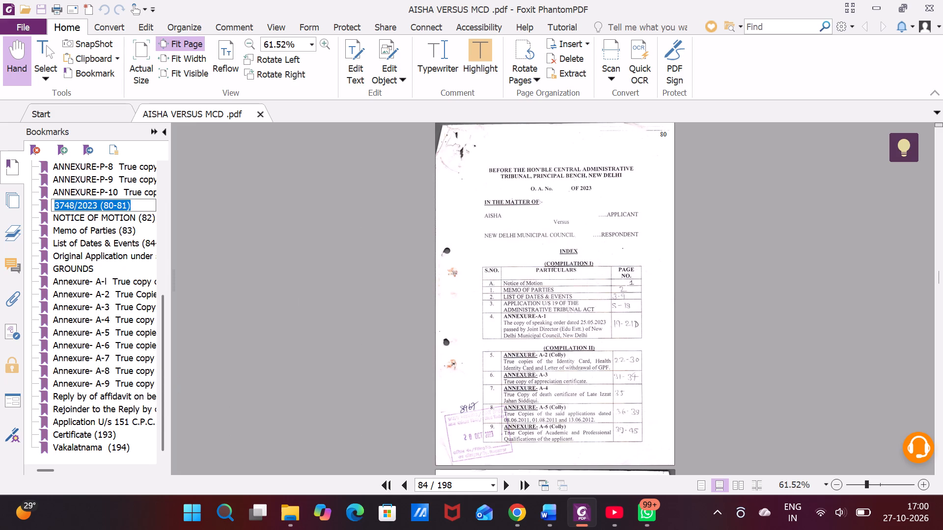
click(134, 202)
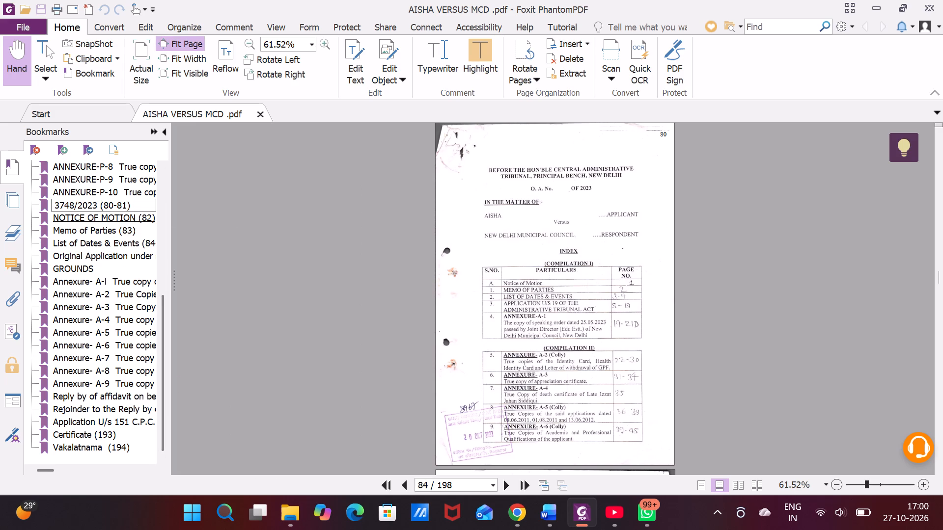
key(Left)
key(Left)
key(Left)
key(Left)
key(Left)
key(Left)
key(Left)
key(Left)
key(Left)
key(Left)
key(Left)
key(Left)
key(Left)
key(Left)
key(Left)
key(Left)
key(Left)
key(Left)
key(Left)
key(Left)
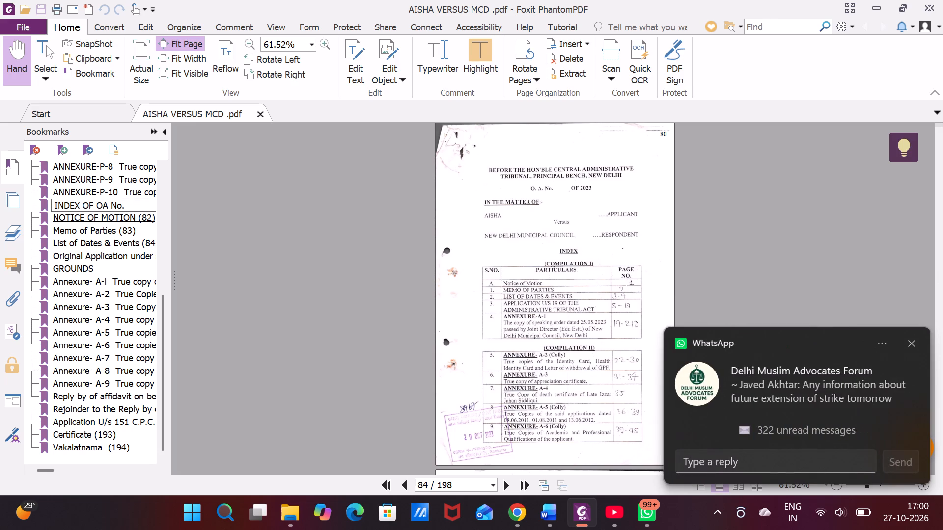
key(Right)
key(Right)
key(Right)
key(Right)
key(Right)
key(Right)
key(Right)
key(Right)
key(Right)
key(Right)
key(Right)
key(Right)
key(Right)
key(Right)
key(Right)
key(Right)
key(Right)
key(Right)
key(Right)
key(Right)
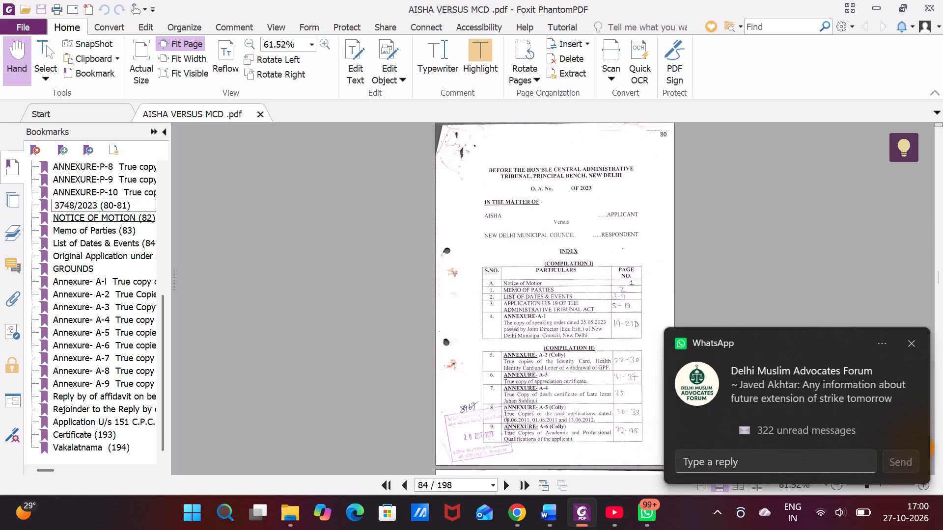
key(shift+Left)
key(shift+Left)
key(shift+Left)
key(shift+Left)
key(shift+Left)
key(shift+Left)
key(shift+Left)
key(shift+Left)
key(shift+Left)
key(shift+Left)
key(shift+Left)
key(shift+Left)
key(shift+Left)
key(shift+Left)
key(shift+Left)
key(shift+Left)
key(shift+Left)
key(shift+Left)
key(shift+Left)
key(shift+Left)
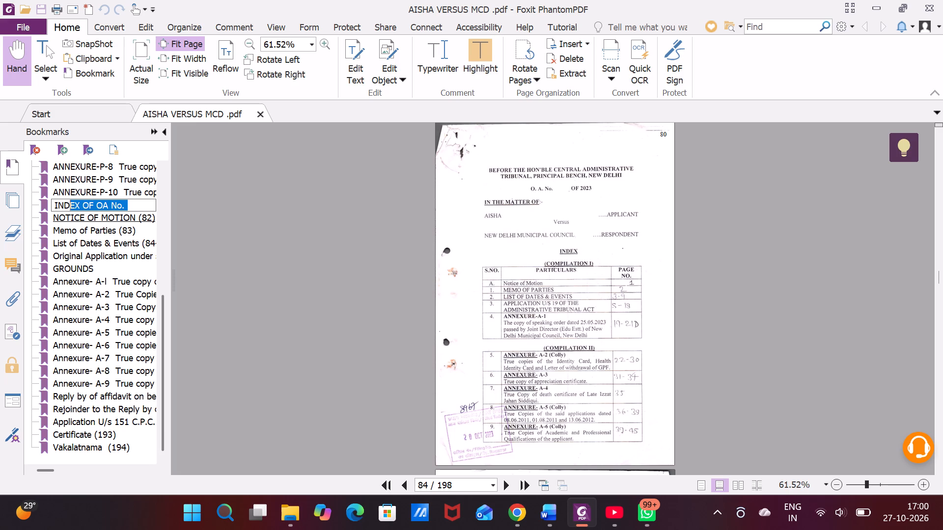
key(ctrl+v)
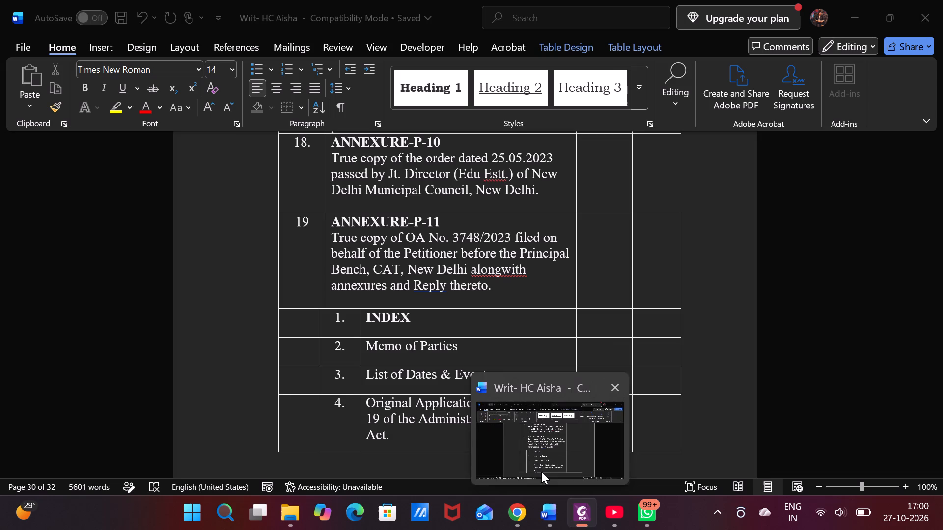
Switch to the Word document and copy the full ANNEXURE-P-11 entry, heading and description, from row 19 of the index table.
click(541, 472)
drag(333, 221, 491, 283)
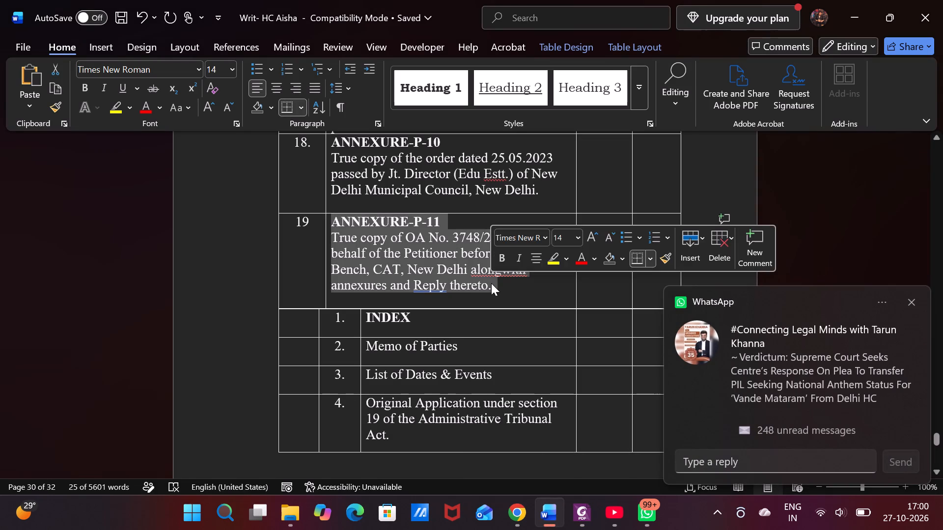
key(ctrl+c)
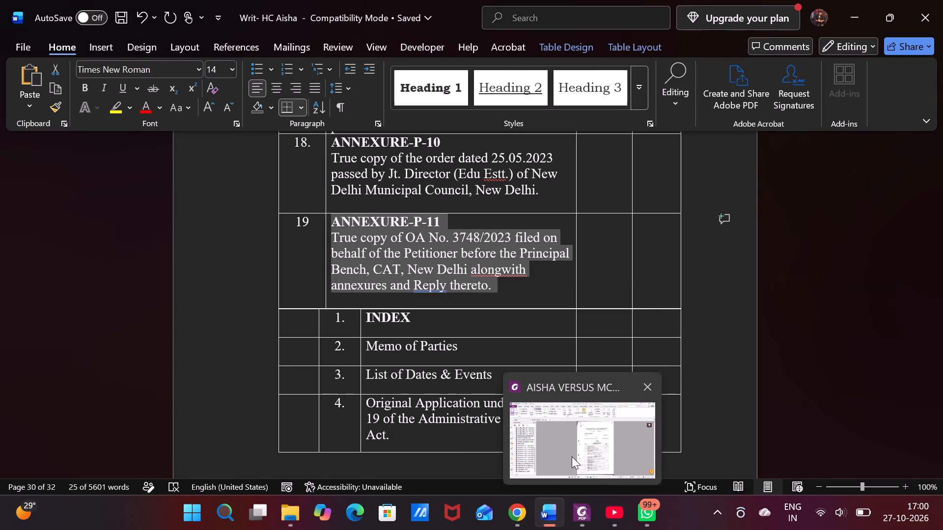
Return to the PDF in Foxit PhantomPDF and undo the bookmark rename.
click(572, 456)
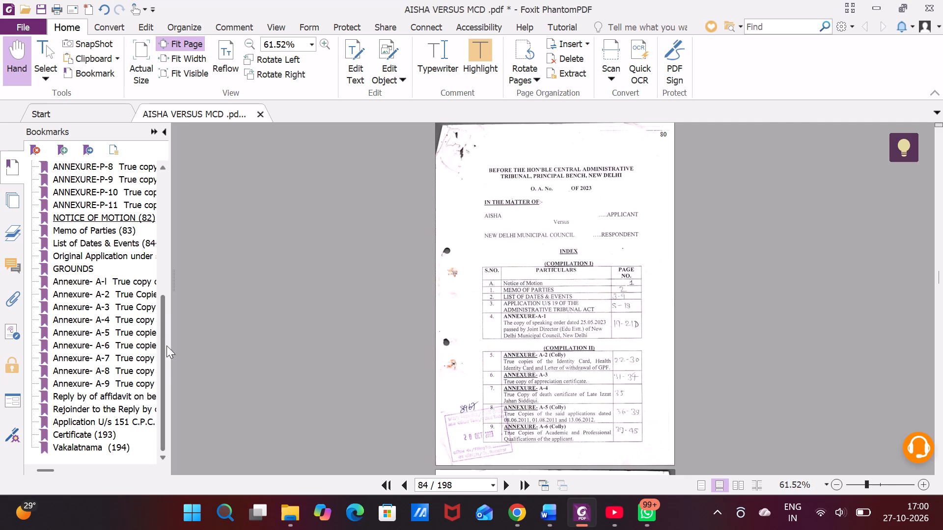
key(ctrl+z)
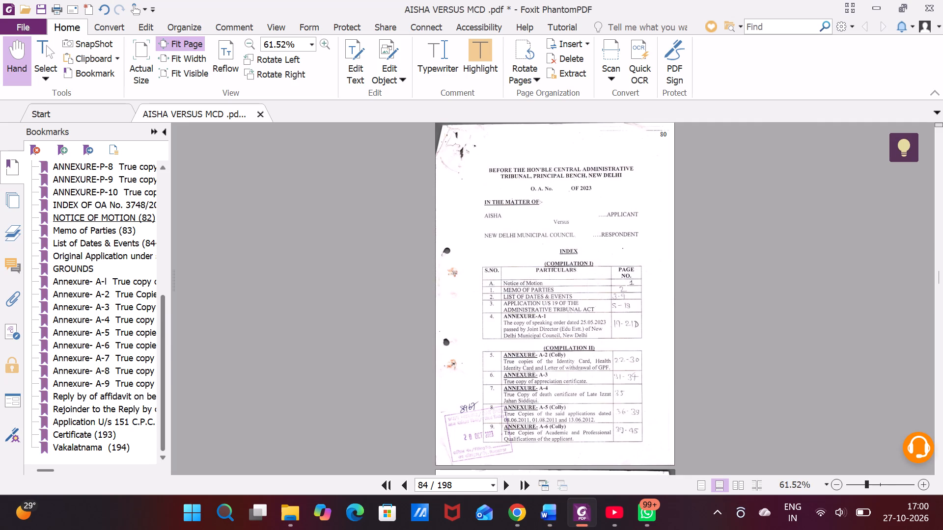
Paste the copied ANNEXURE-P-11 entry as the new name of the "INDEX OF OA No. 3748/2023 (80-81)" bookmark.
click(131, 203)
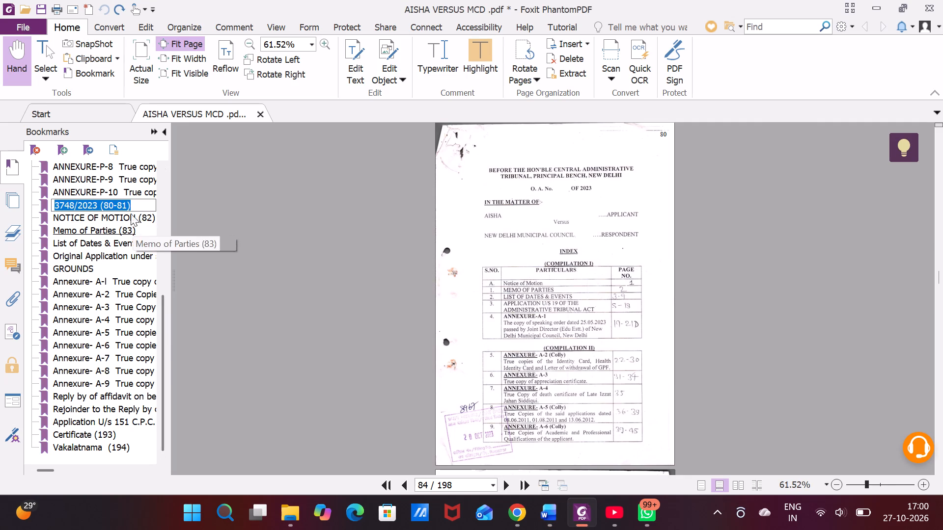
key(ctrl+v)
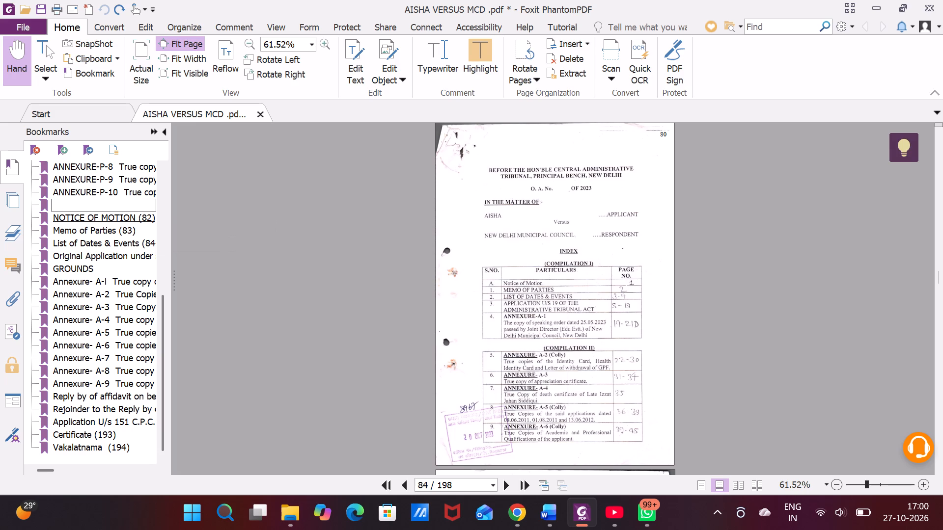
key(ctrl+v)
key(ctrl+v)
Copy the ANNEXURE-P-11 heading and its OA No. 3748/2023 description from the Word index table, and return to the PDF.
click(526, 424)
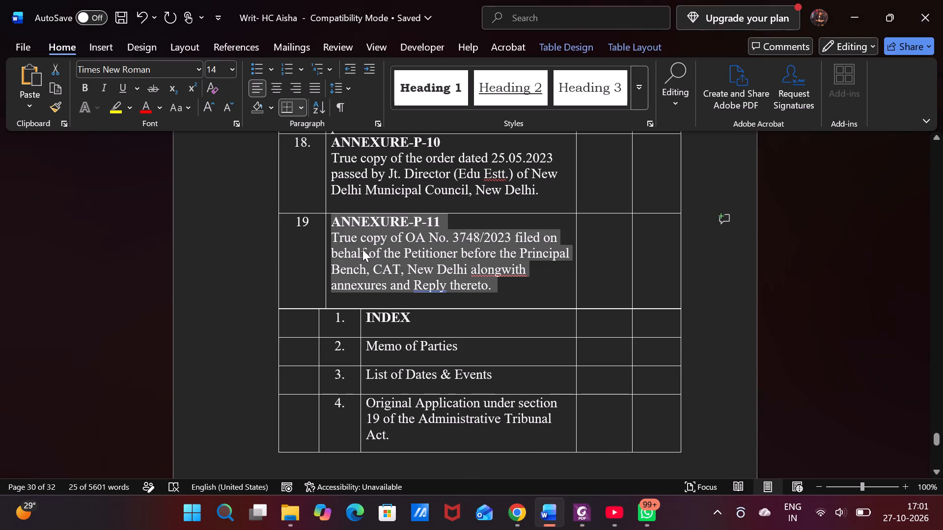
key(ctrl+c)
click(563, 432)
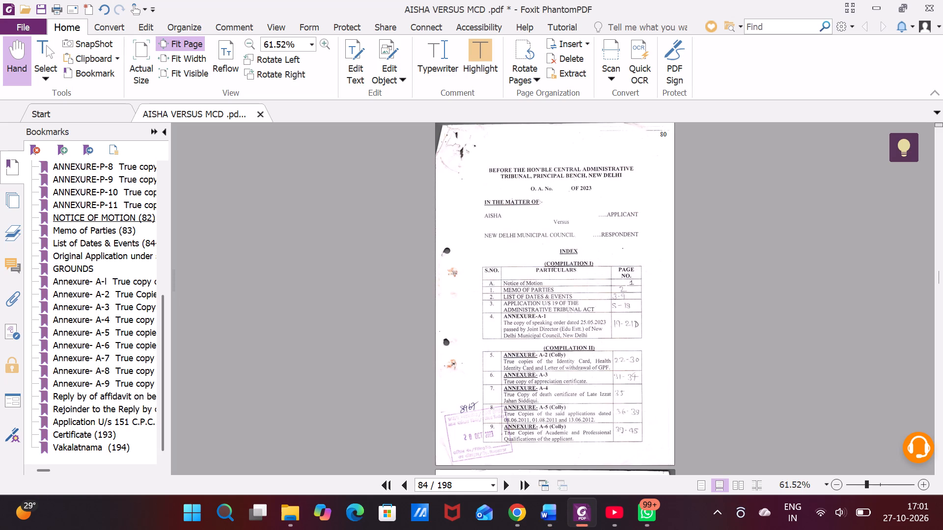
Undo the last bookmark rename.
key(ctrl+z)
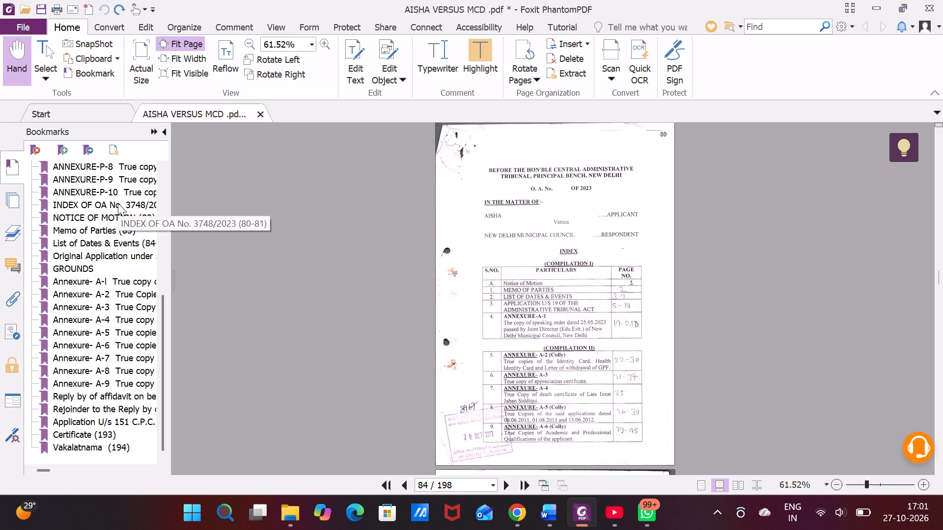
right_click(118, 203)
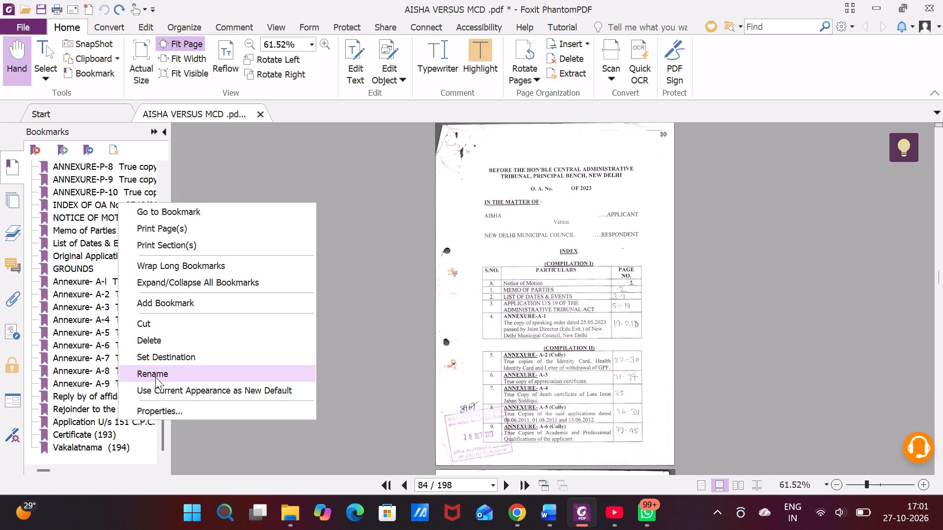
click(155, 377)
key(ctrl+v)
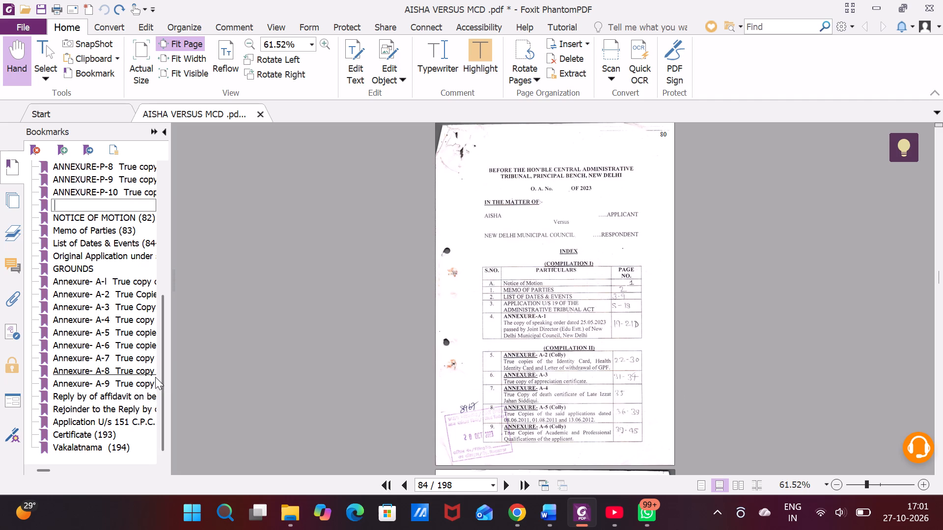
Append the page range "(80-188)" after "Reply thereto." at the end of the ANNEXURE-P-11 bookmark name.
key(Left)
key(Left)
key(Left)
key(Left)
key(Left)
key(Left)
key(Left)
key(Left)
key(Left)
key(Left)
key(Left)
key(Left)
key(Left)
key(Left)
key(Left)
key(Left)
key(Left)
key(Left)
key(Left)
key(Left)
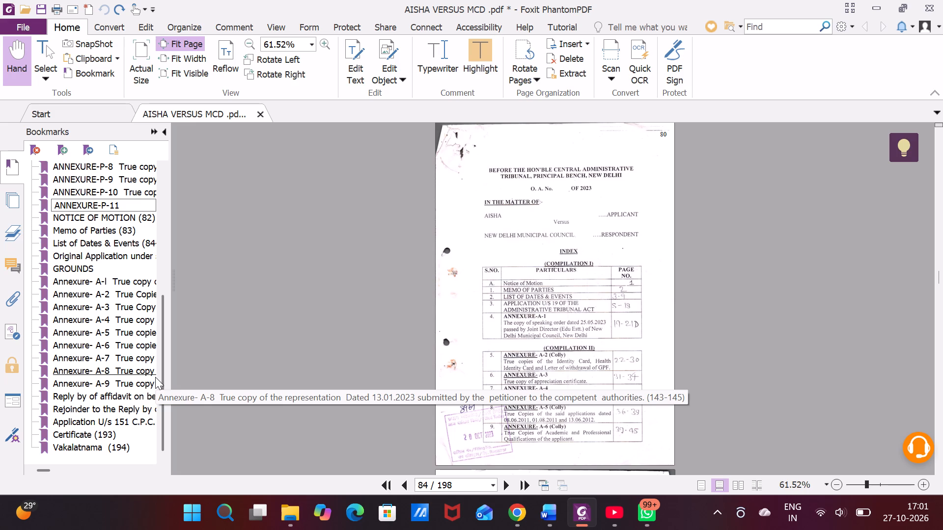
key(Right)
key(Right)
key(Right)
key(Right)
key(Right)
key(Right)
key(Right)
key(Right)
key(Right)
key(Right)
key(Right)
key(Right)
key(Right)
key(Right)
key(Right)
key(Right)
key(Right)
key(Right)
key(Right)
key(Right)
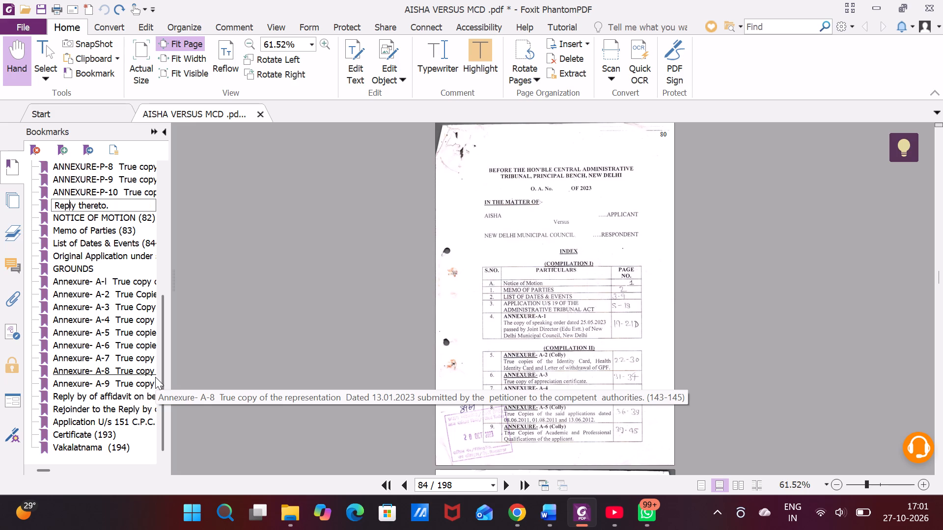
key(Left)
key(Left)
key(Right)
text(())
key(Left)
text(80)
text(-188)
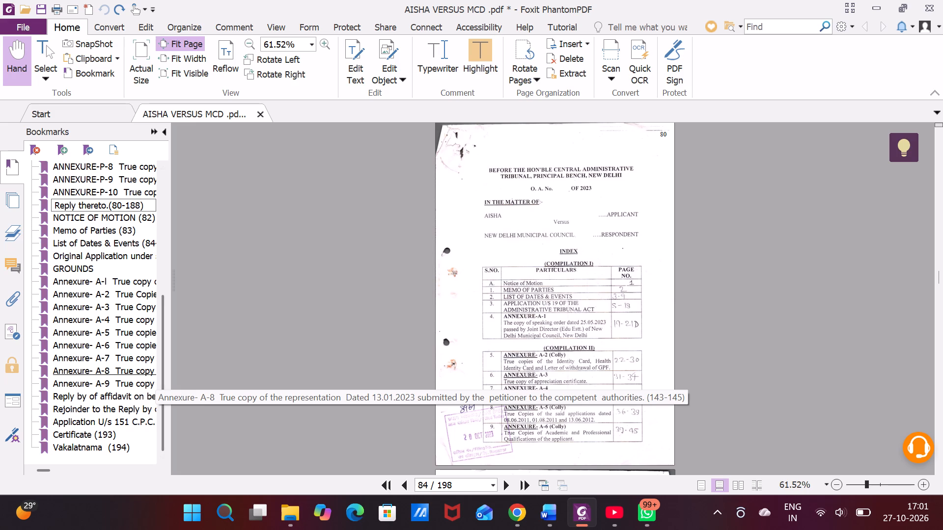
click(329, 377)
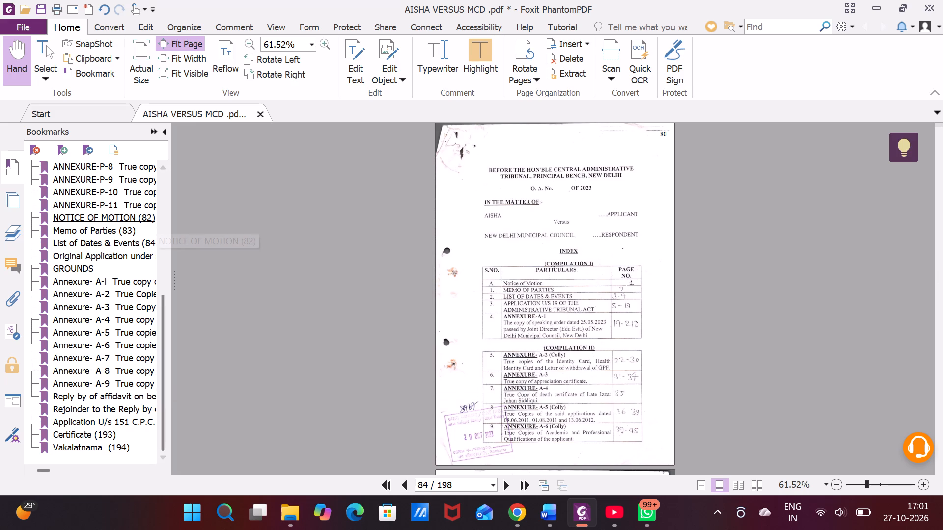
Set the destination of the ANNEXURE-P-11 bookmark to the current index page, numbered 80.
right_click(118, 204)
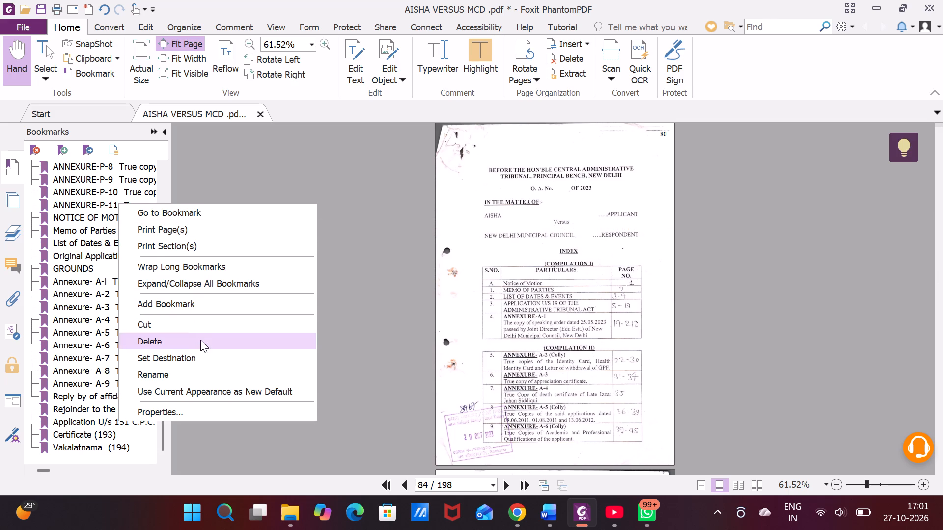
click(210, 360)
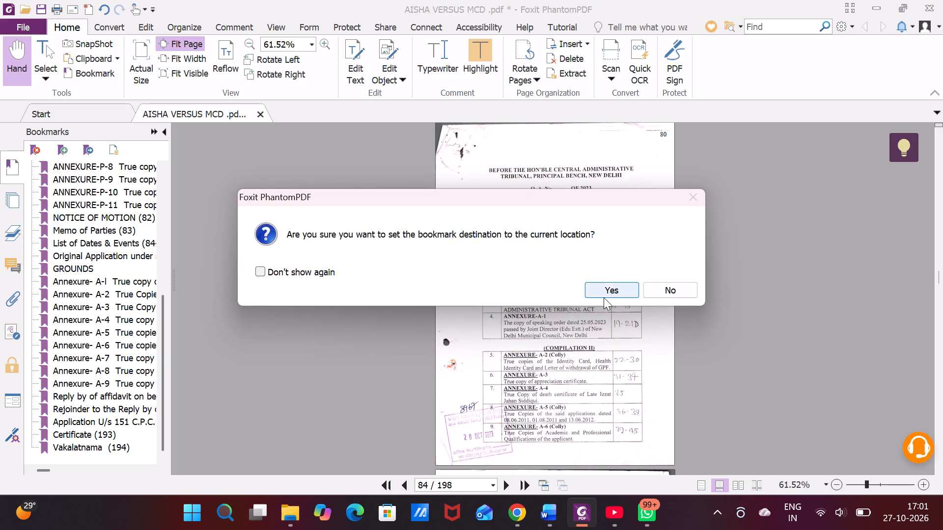
click(604, 291)
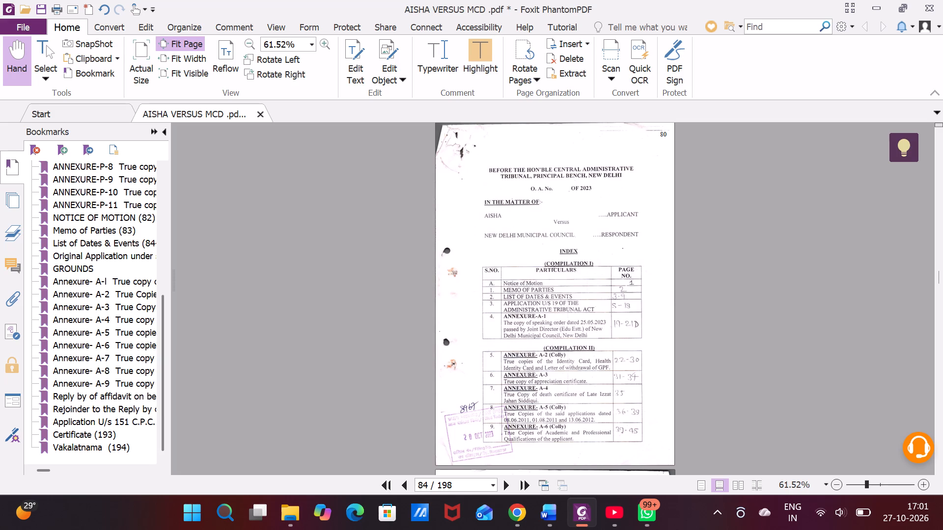
Add the typewriter text "ANNRXURE-P-11" above the tribunal heading at the top of the index page.
click(436, 53)
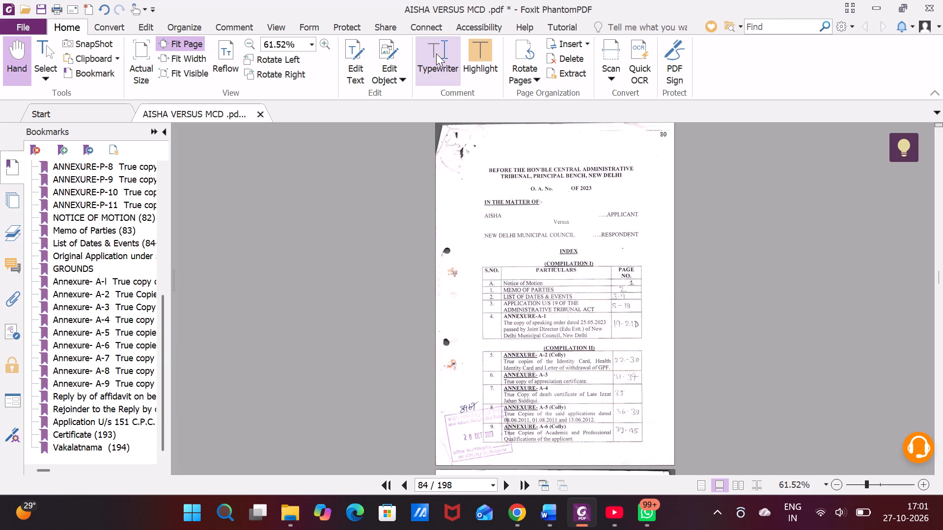
double_click(516, 140)
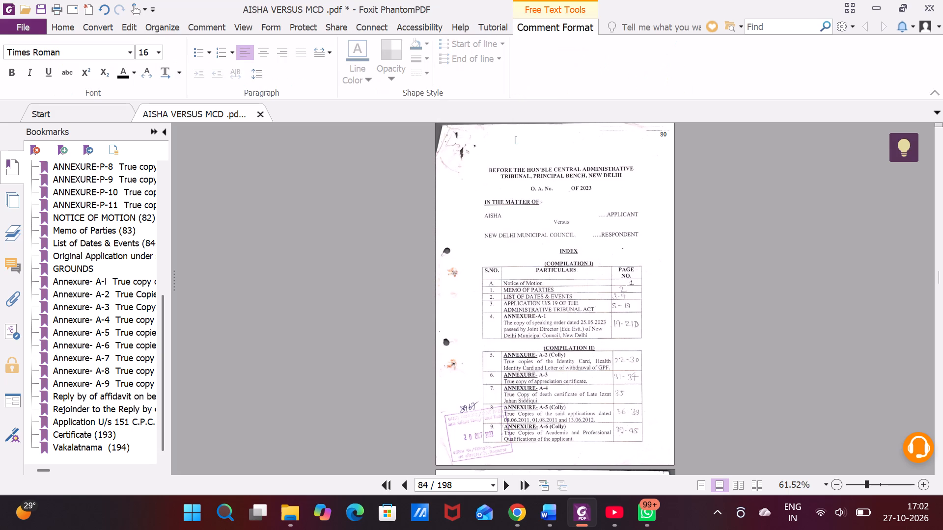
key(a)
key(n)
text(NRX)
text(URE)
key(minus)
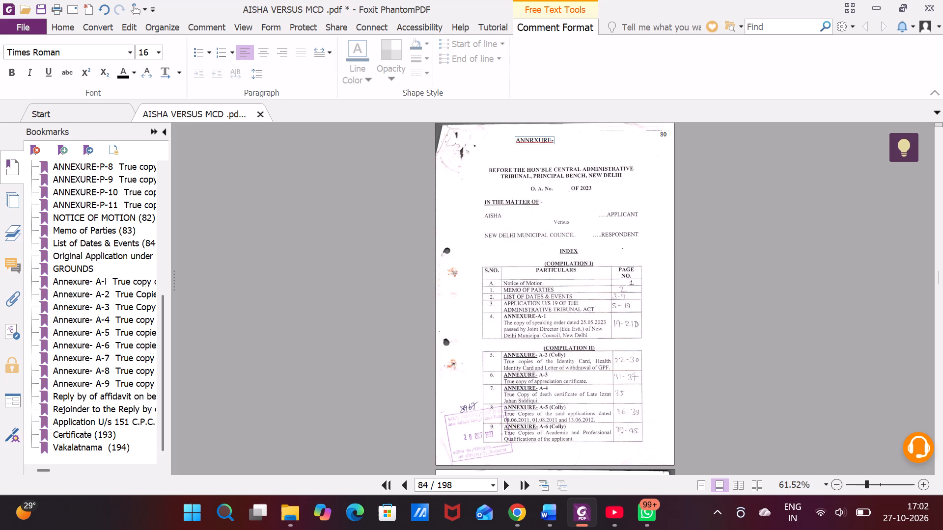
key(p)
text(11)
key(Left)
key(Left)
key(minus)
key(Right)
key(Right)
Make the whole annexure label at the top of the index page bold.
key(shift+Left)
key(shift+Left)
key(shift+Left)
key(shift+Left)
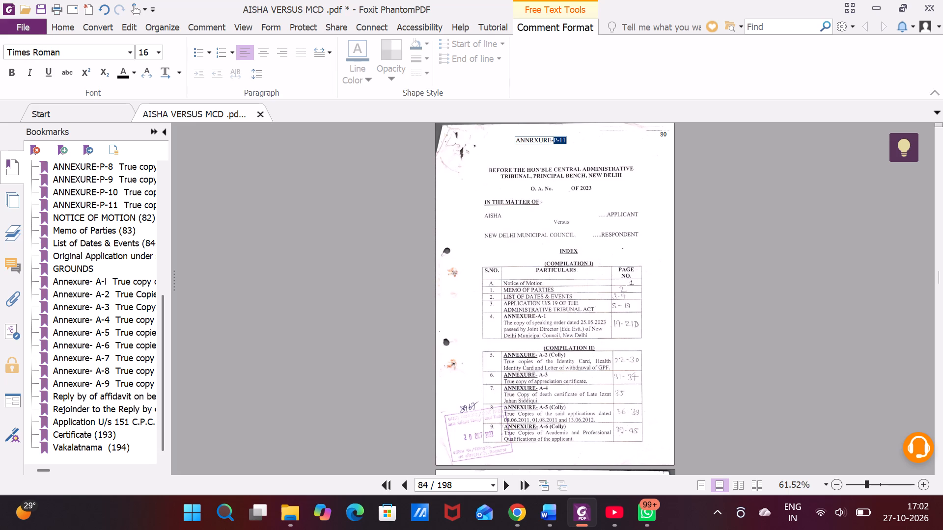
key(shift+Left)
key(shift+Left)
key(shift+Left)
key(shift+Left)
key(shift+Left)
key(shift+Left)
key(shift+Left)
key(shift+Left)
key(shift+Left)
click(13, 68)
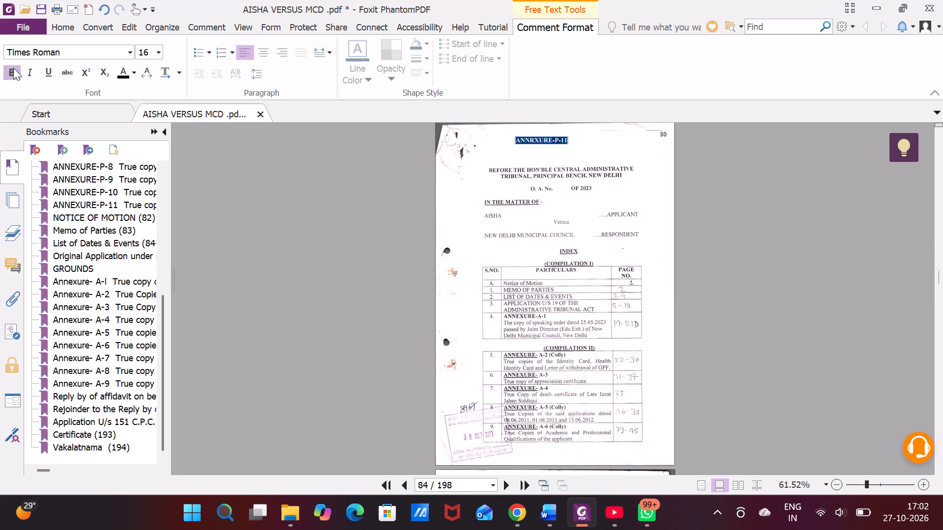
Finish editing the ANNRXURE-P-11 label on the index page and save the PDF.
click(417, 212)
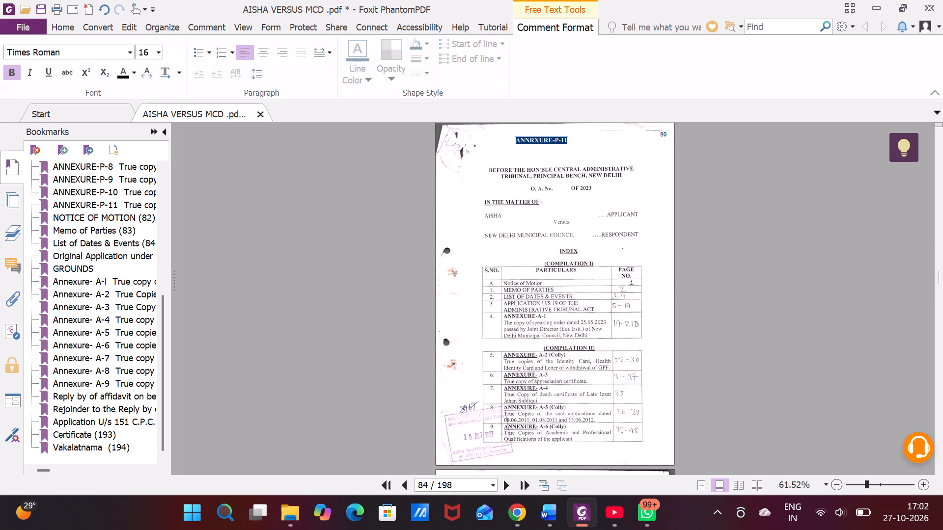
click(417, 212)
click(738, 234)
double_click(792, 294)
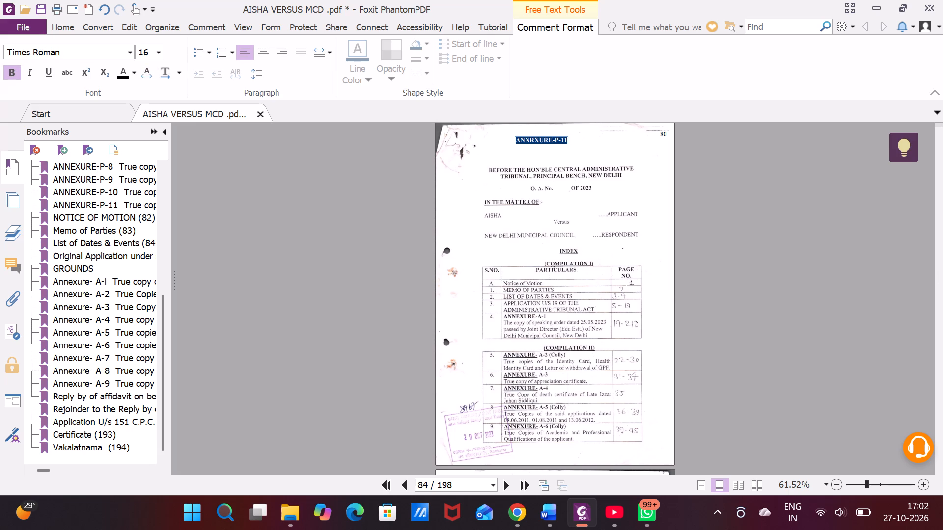
click(640, 204)
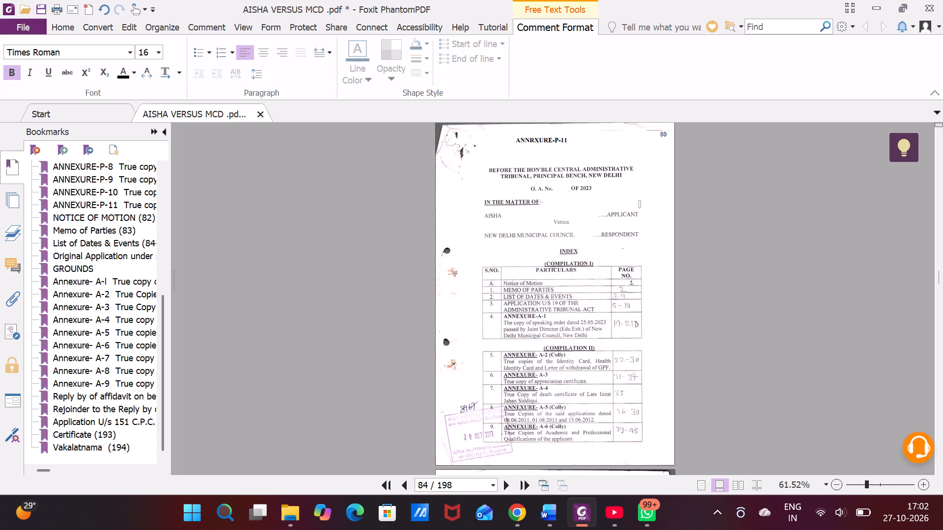
key(ctrl+s)
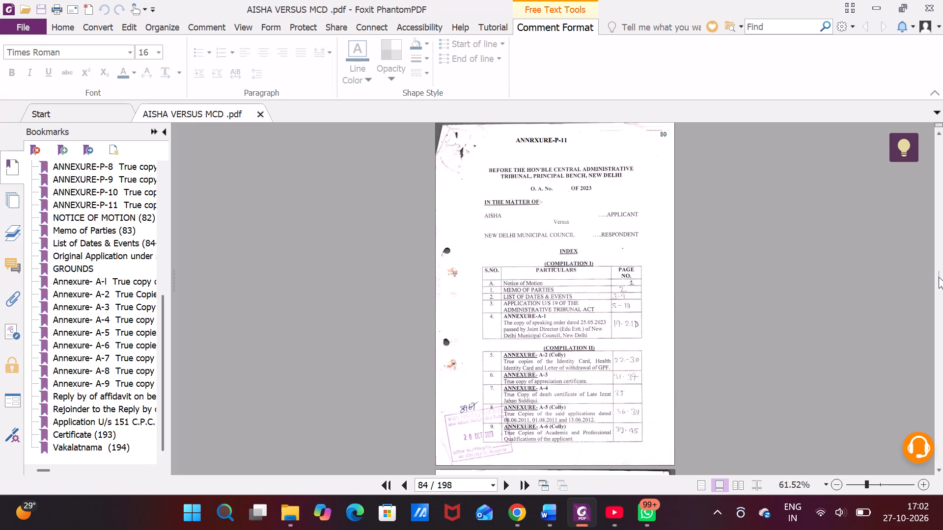
Replace pages 2 to 5 of the petition PDF, starting at its main index, with pages 1-4 of Document 37 from the Desktop.
drag(940, 277, 939, 133)
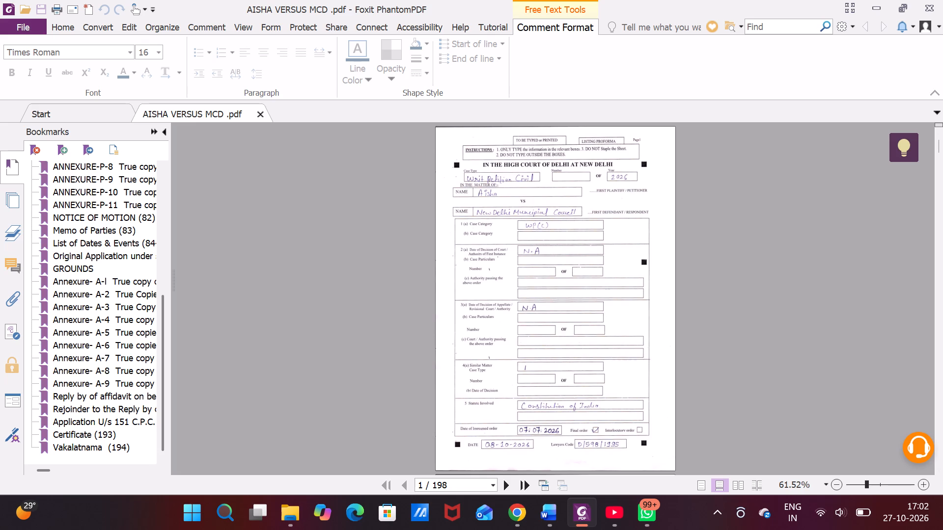
key(Down)
key(Down)
key(Down)
key(Down)
key(Down)
key(Down)
key(Down)
key(Down)
key(Down)
key(Down)
key(Down)
key(Down)
key(Down)
key(Down)
key(Down)
key(Down)
key(Down)
key(Down)
key(Down)
key(Down)
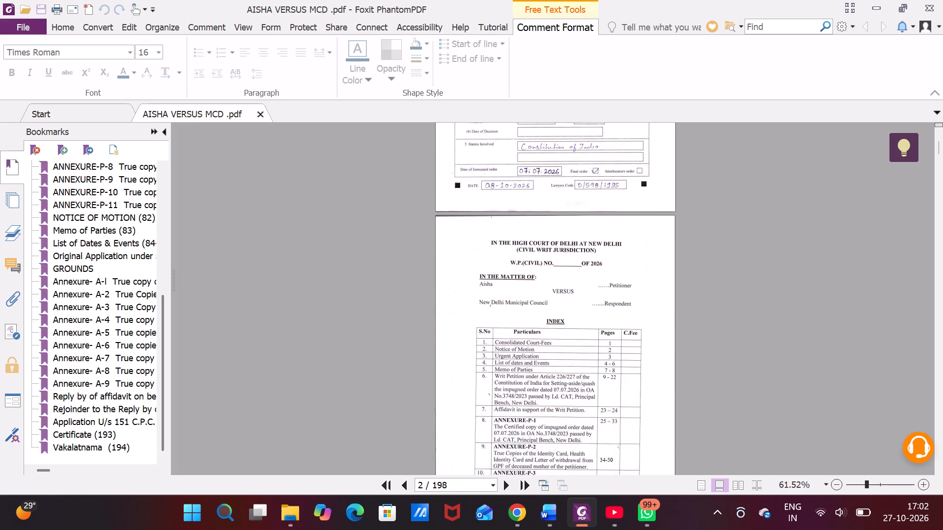
key(Down)
key(Down)
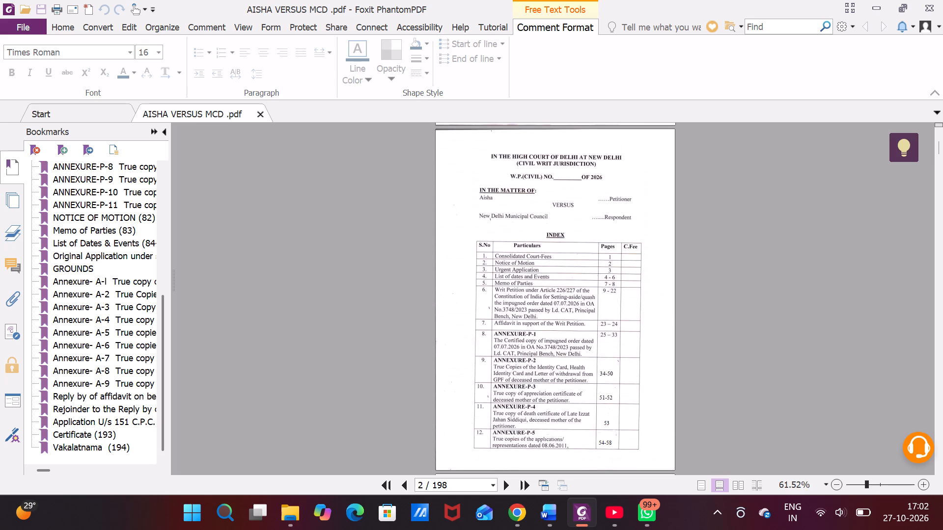
key(Down)
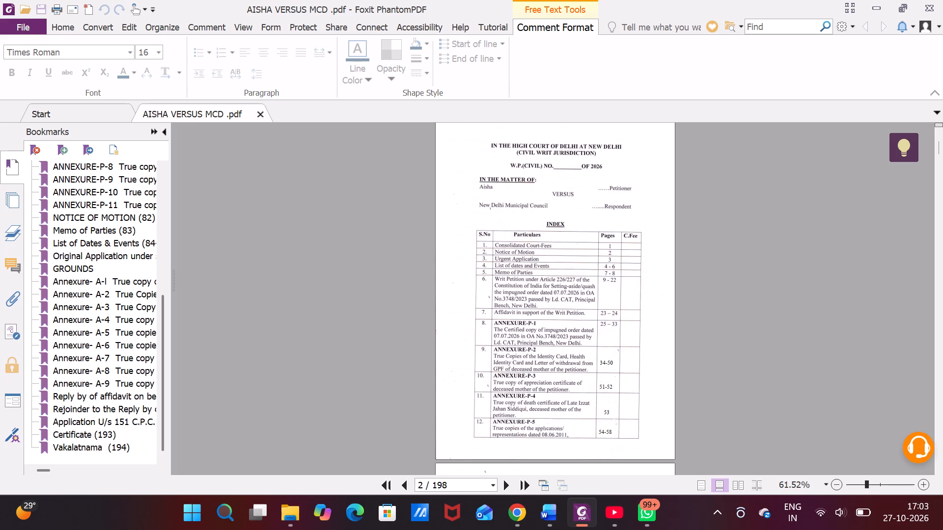
click(104, 25)
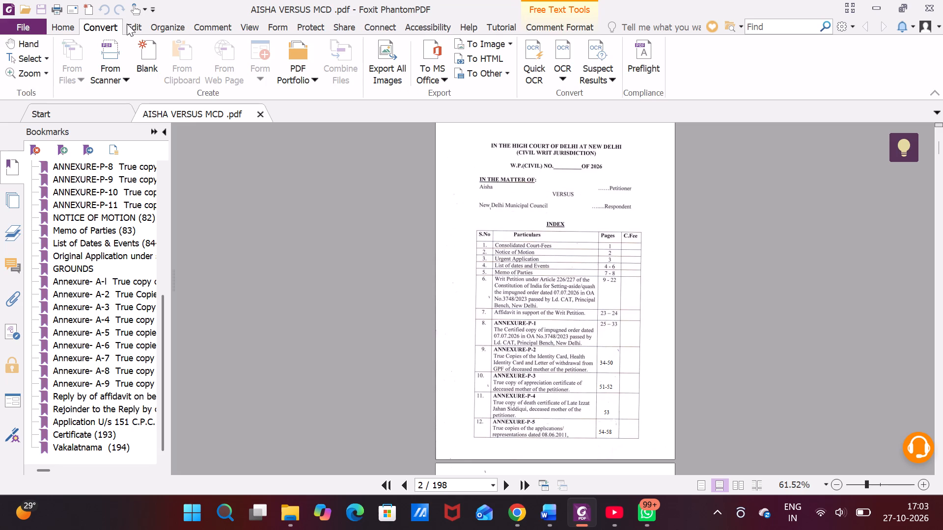
click(154, 24)
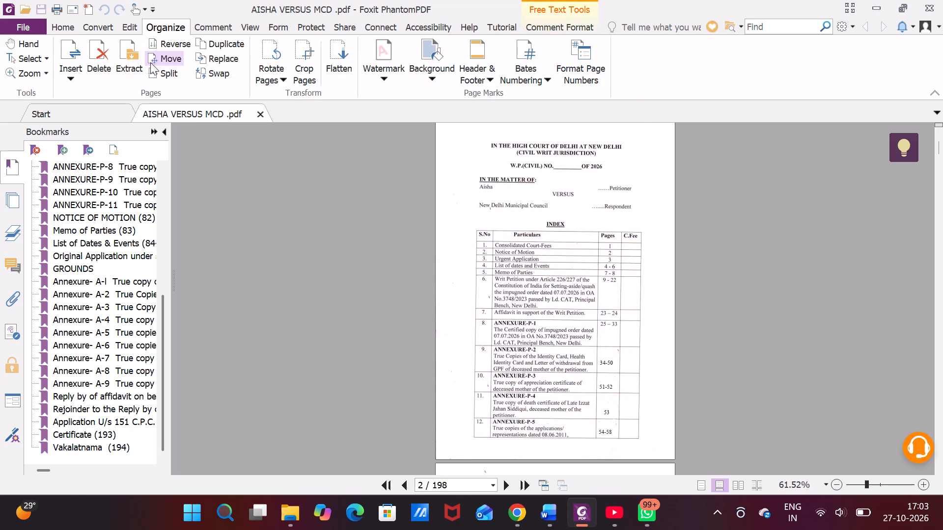
click(220, 61)
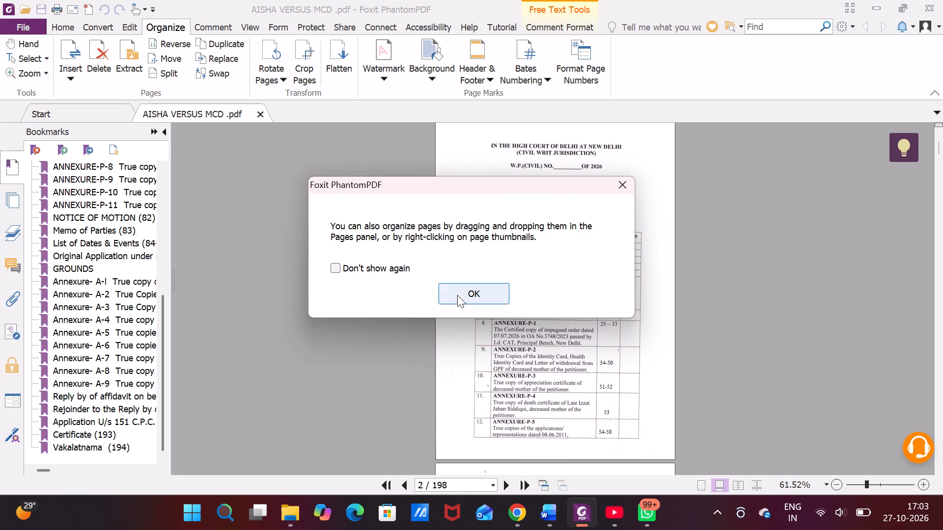
click(457, 295)
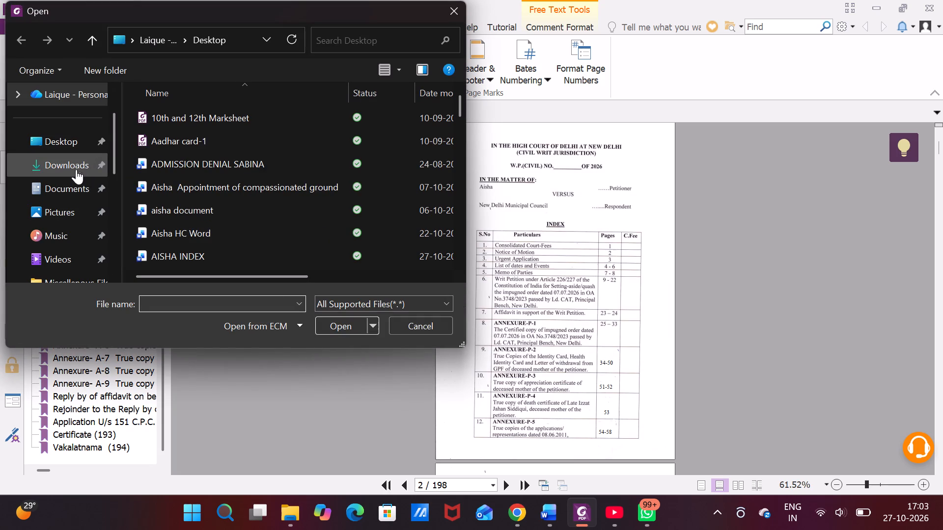
click(67, 144)
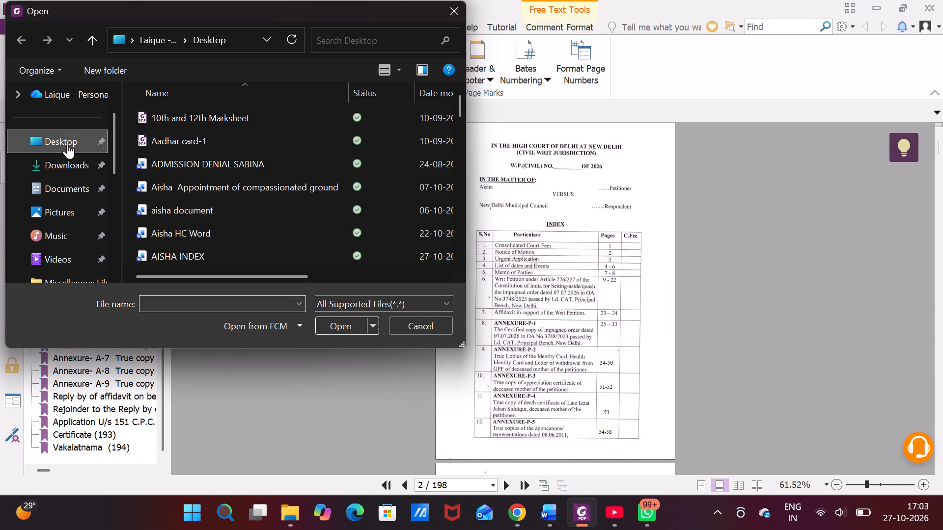
click(334, 44)
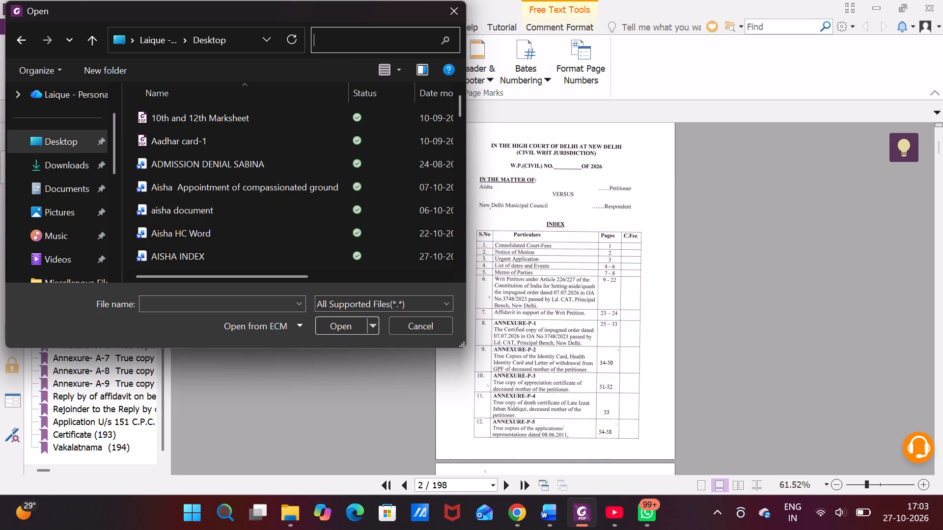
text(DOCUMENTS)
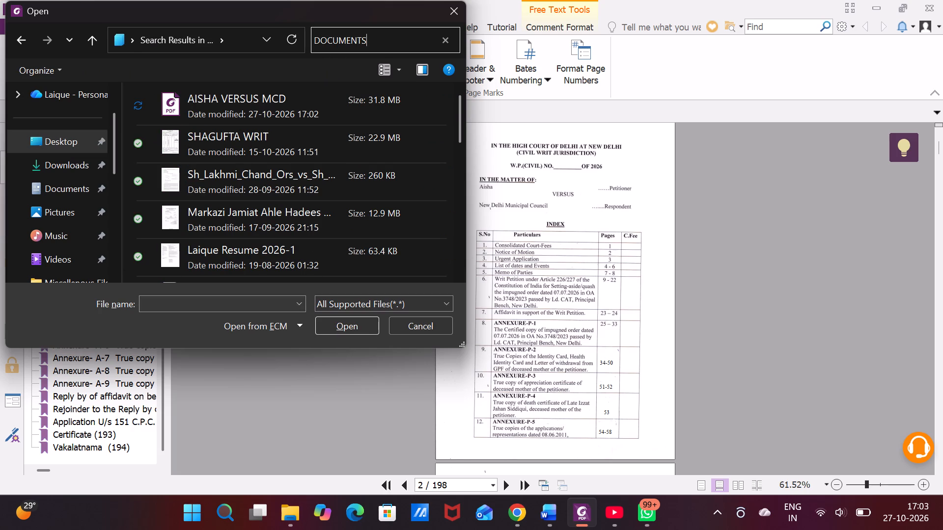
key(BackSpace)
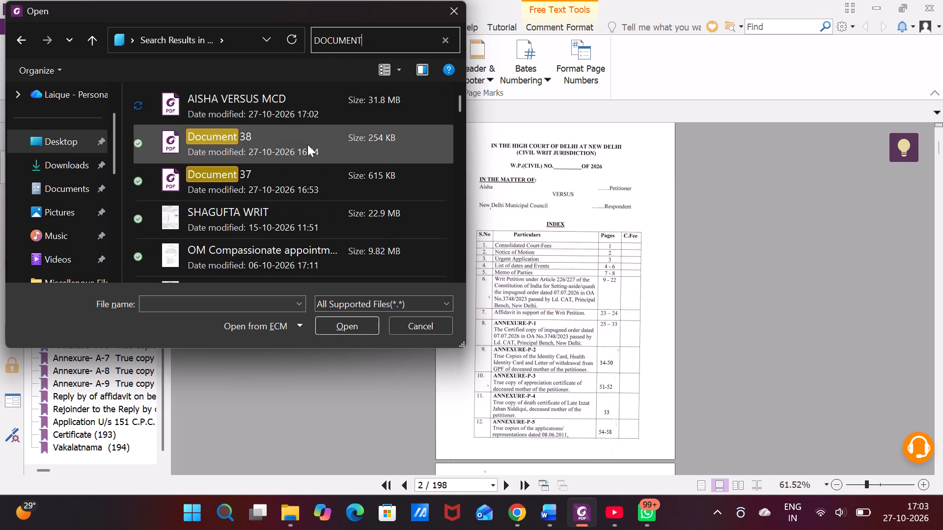
click(307, 172)
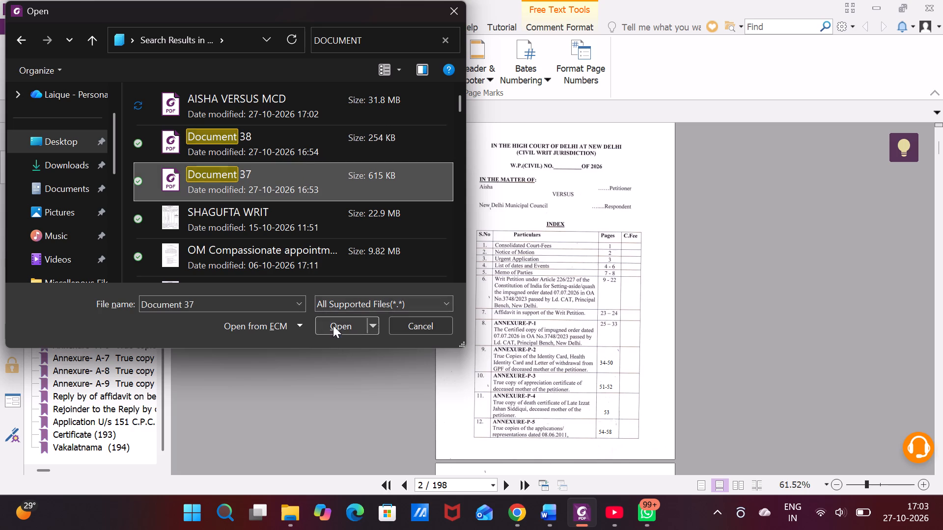
click(333, 326)
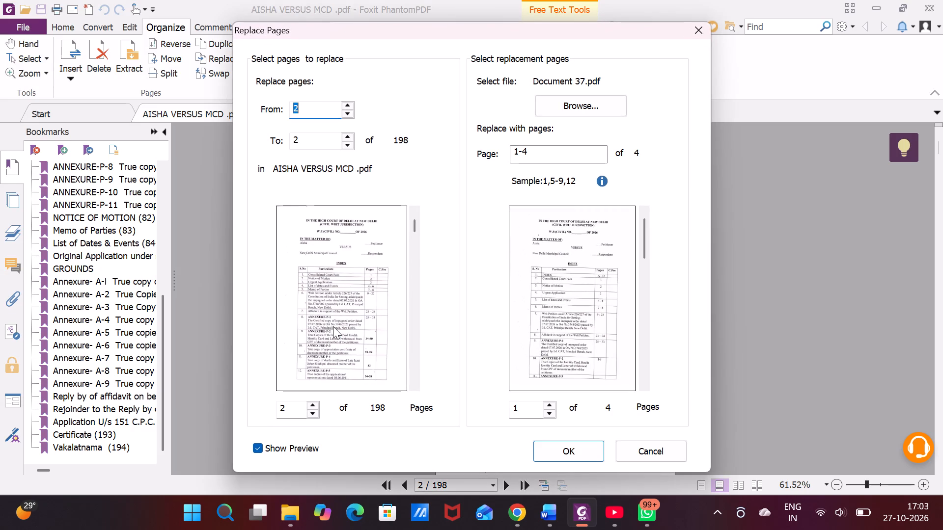
click(349, 143)
double_click(347, 135)
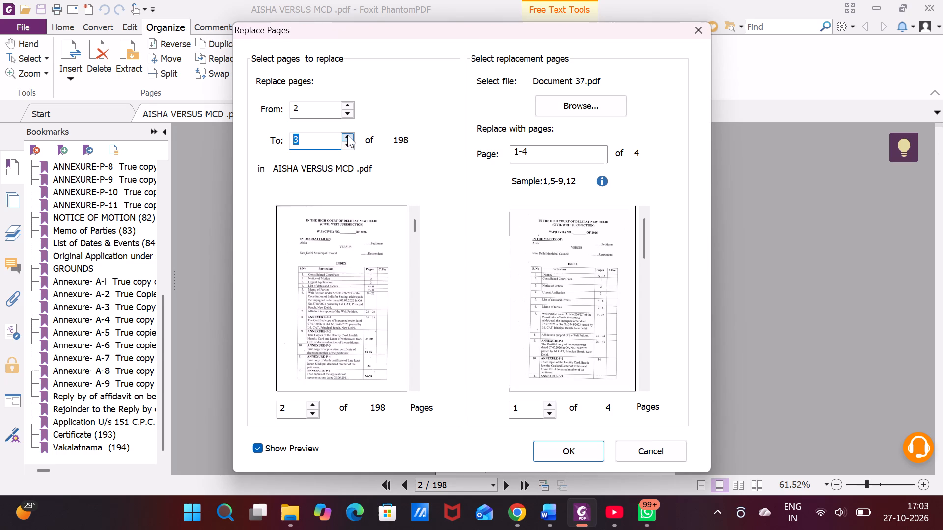
double_click(347, 135)
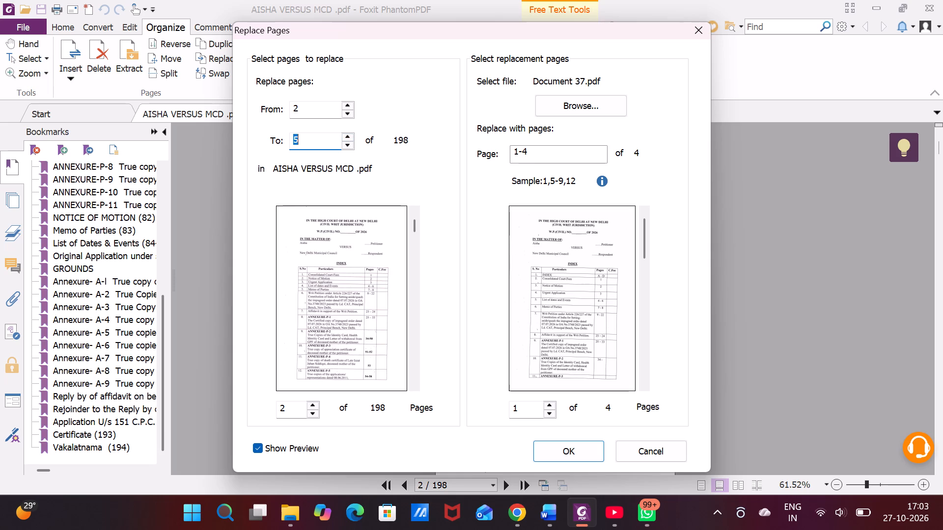
click(578, 450)
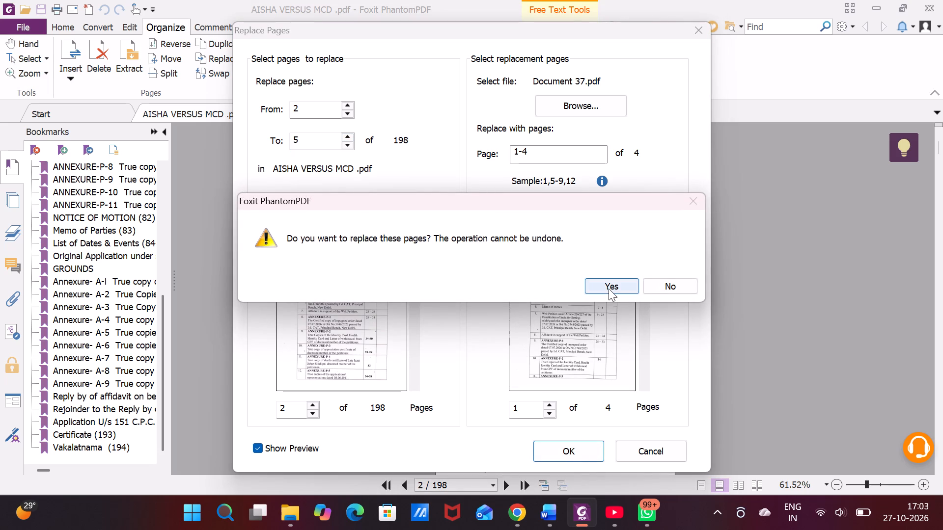
click(609, 289)
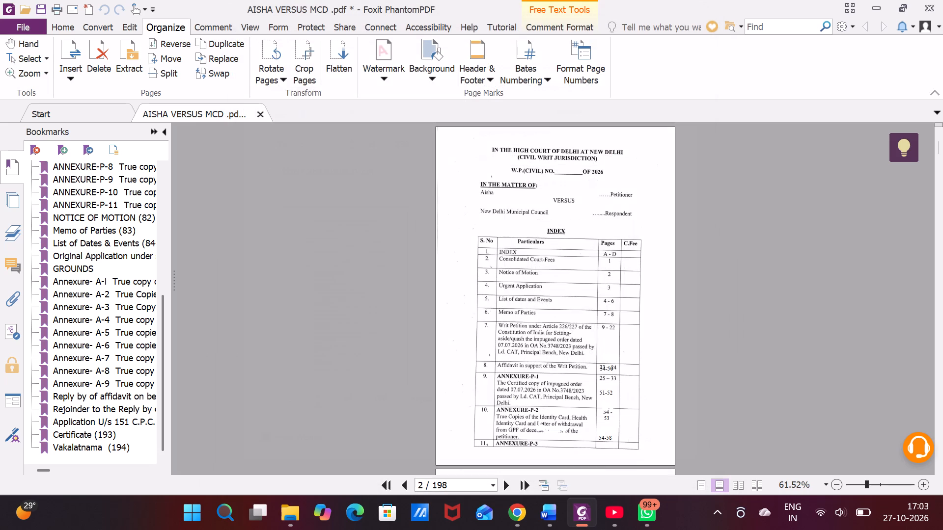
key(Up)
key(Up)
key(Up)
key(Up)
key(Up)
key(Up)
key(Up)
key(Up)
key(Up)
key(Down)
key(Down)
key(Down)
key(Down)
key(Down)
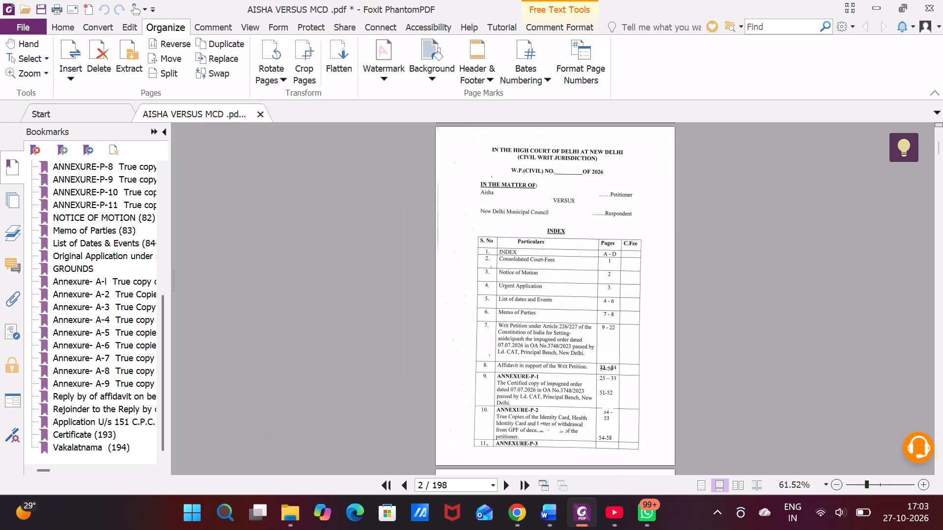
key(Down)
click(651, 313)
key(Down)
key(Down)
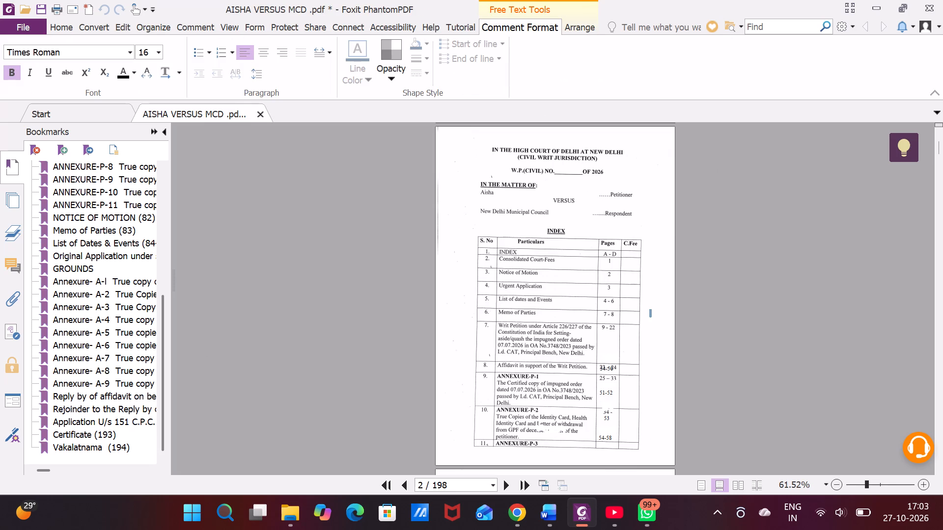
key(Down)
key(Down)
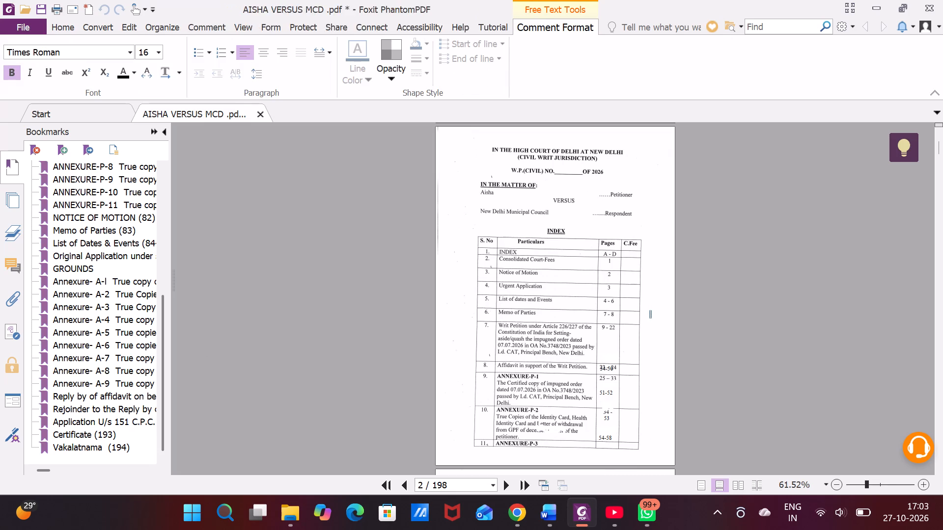
Turn off the Typewriter tool and review the replaced index pages through to the Notice of Motion, returning to the first page.
click(65, 22)
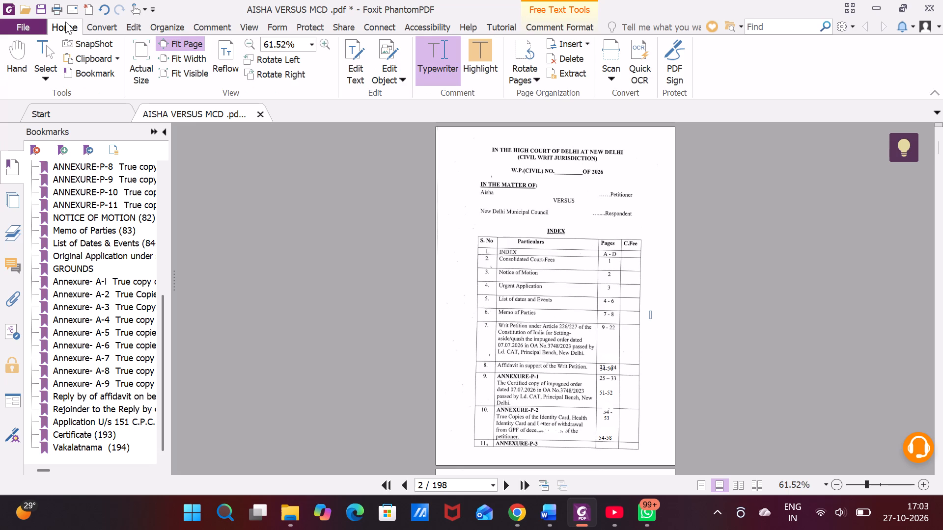
click(435, 56)
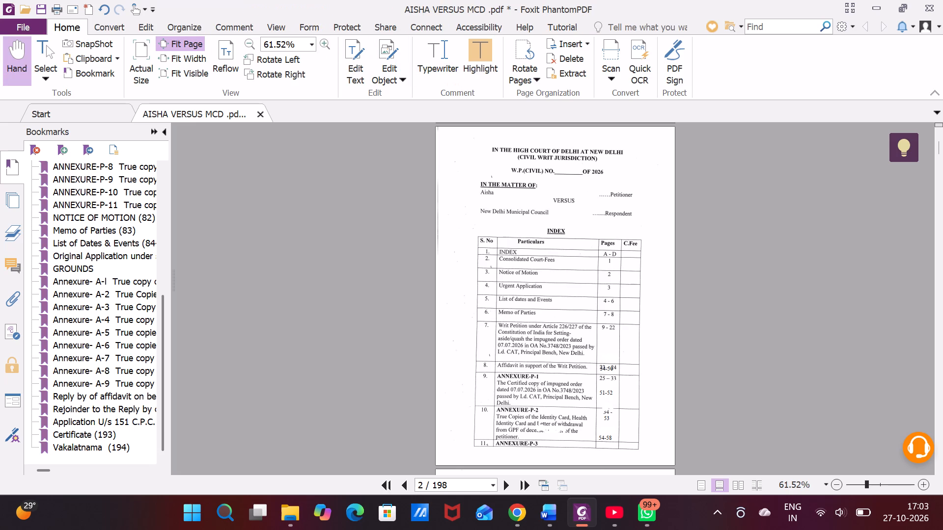
key(Down)
key(Down)
key(Down)
key(Down)
key(Down)
key(Down)
key(Down)
key(Down)
key(Down)
key(Down)
key(Down)
key(Down)
key(Down)
key(Down)
key(Down)
key(Down)
key(Down)
key(Down)
key(Down)
key(Down)
key(Down)
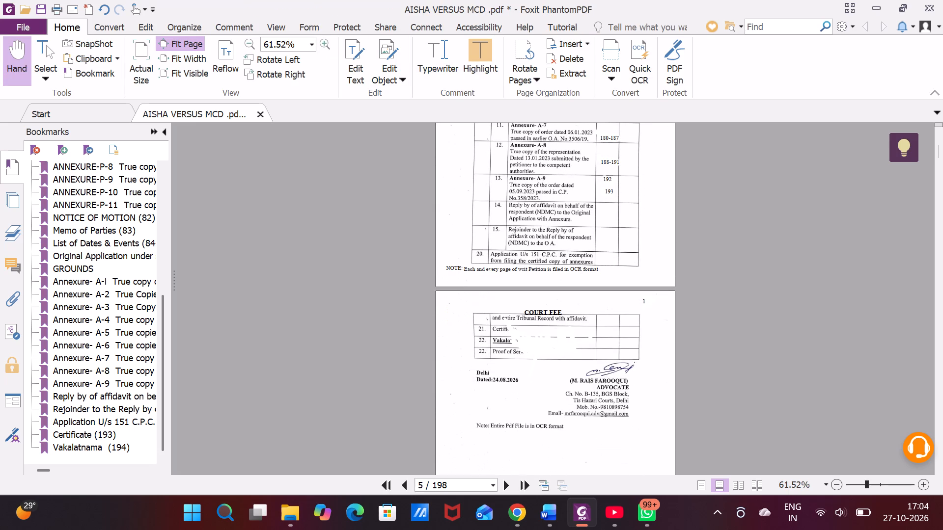
key(Down)
key(Down)
key(Down)
key(Down)
key(Down)
key(Down)
key(Down)
key(Down)
key(Down)
key(Down)
key(Down)
key(Down)
key(Down)
key(Down)
key(Down)
key(Down)
key(Down)
key(Down)
key(Down)
key(Down)
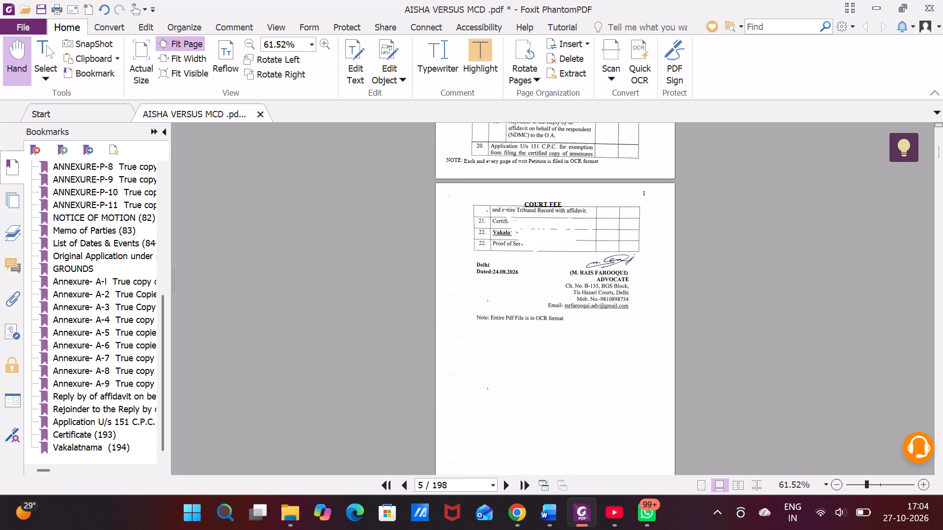
key(Up)
key(Up)
key(Up)
key(Up)
key(Up)
key(Up)
key(Up)
key(Up)
key(Up)
key(Up)
key(Up)
key(Up)
key(Up)
key(Up)
key(Up)
key(Up)
key(Up)
key(Up)
key(Up)
key(Up)
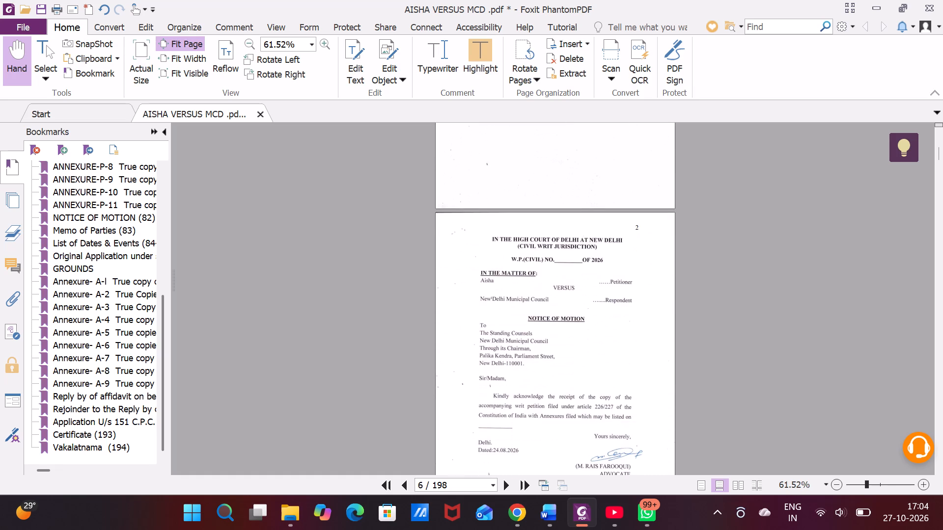
key(Up)
key(Up)
key(Up)
key(Up)
key(Up)
key(Up)
key(Up)
key(Up)
key(Up)
key(Up)
key(Up)
key(Up)
key(Up)
key(Up)
key(Up)
key(Up)
key(Up)
key(Up)
key(Up)
key(Up)
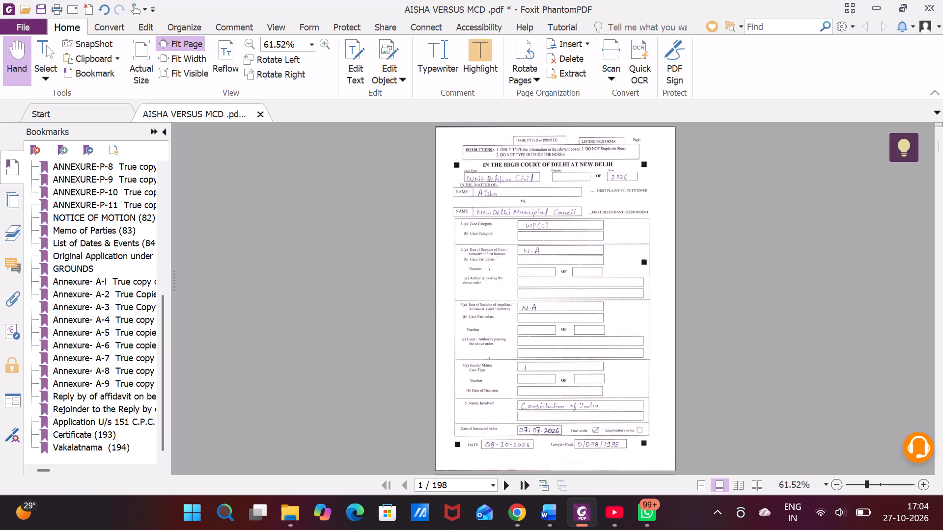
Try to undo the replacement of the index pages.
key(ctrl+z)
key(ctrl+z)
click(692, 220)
Examine the replaced index pages of the petition at 75% zoom, checking annexure entries, page numbers and overlapping text through the Court Fee page.
key(Down)
key(Down)
key(Down)
key(Down)
key(Down)
key(Down)
key(Down)
key(Down)
key(Down)
key(Down)
key(Down)
key(Down)
key(Down)
key(Down)
key(Down)
key(Down)
key(Down)
key(Down)
key(Down)
key(Down)
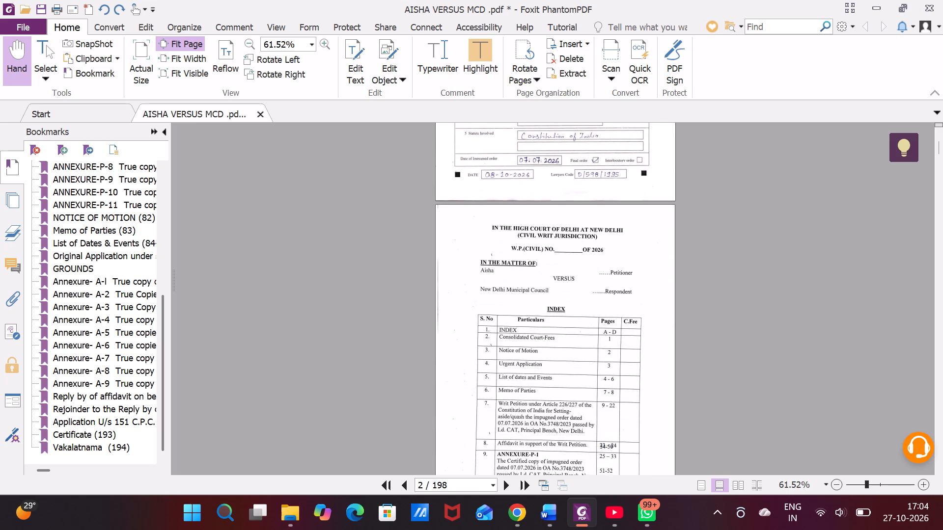
key(Down)
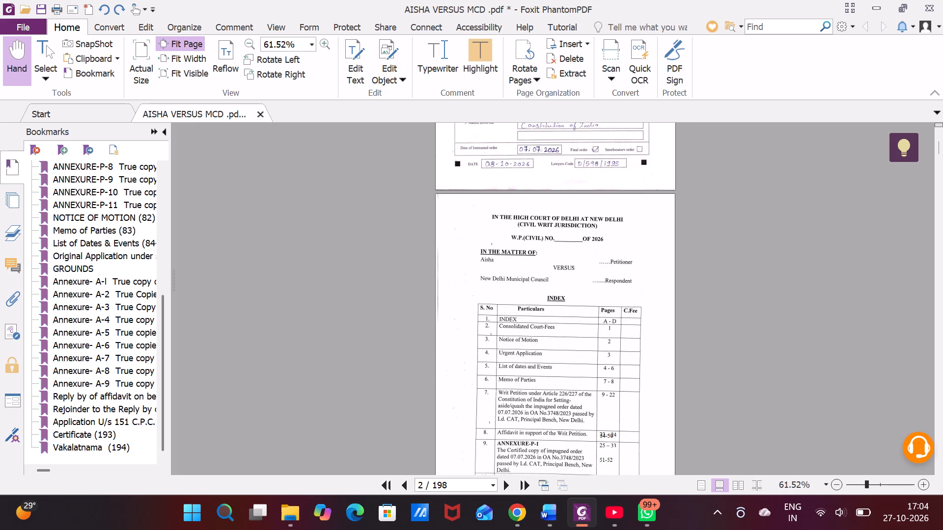
ctrl+scroll(646, 245, up, 3)
ctrl+scroll(646, 245, down, 1)
key(Down)
key(Down)
key(Down)
key(Down)
key(Down)
key(Down)
key(Down)
key(Down)
key(Down)
key(Down)
key(Down)
key(Down)
key(Down)
key(Down)
key(Down)
key(Down)
key(Down)
key(Down)
key(Down)
key(Down)
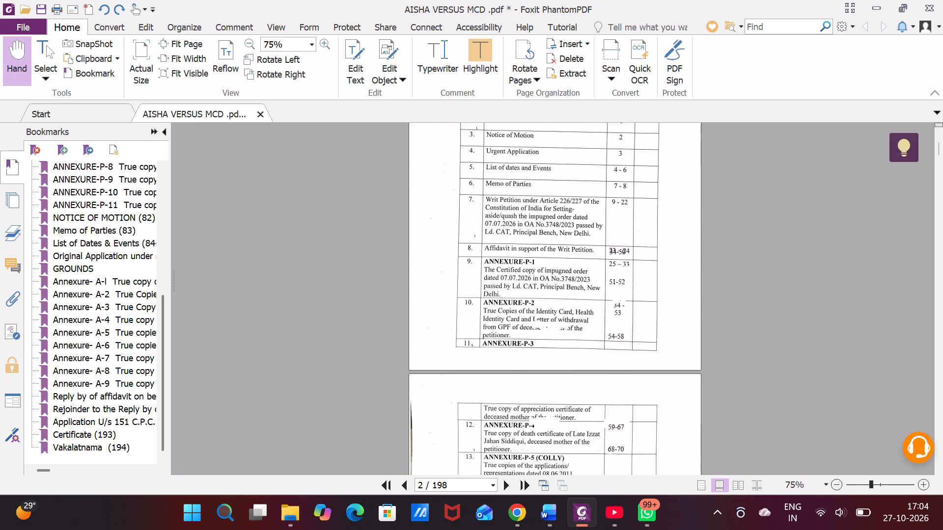
key(Down)
key(Down)
key(Down)
key(Down)
key(Down)
key(Down)
key(Down)
key(Down)
key(Down)
key(Down)
key(Down)
key(Down)
key(Down)
key(Down)
key(Down)
key(Down)
key(Down)
key(Down)
key(Down)
key(Down)
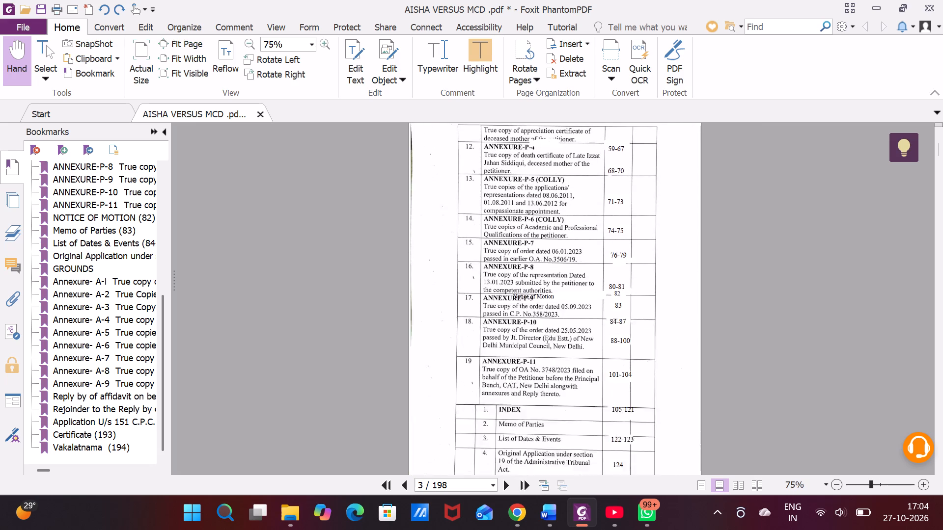
key(Down)
key(Down)
key(Down)
key(Down)
key(Down)
key(Down)
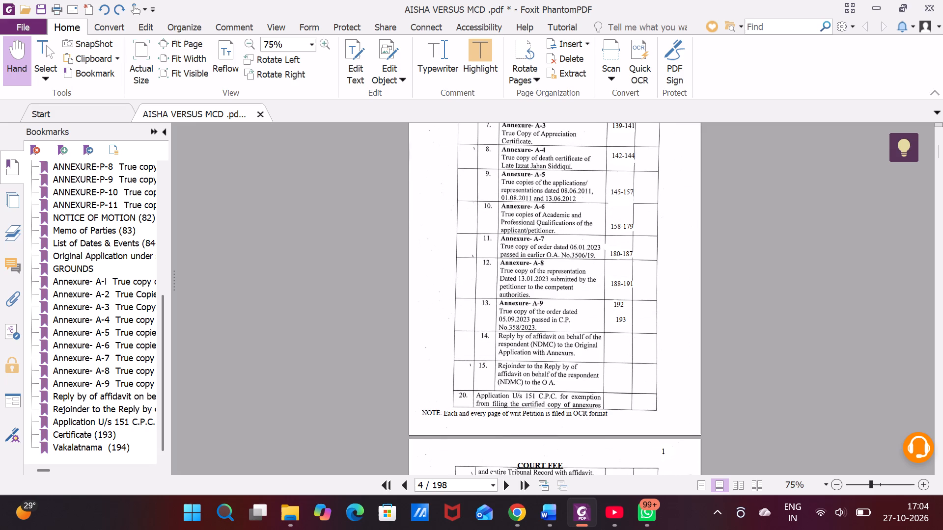
key(Down)
key(Down)
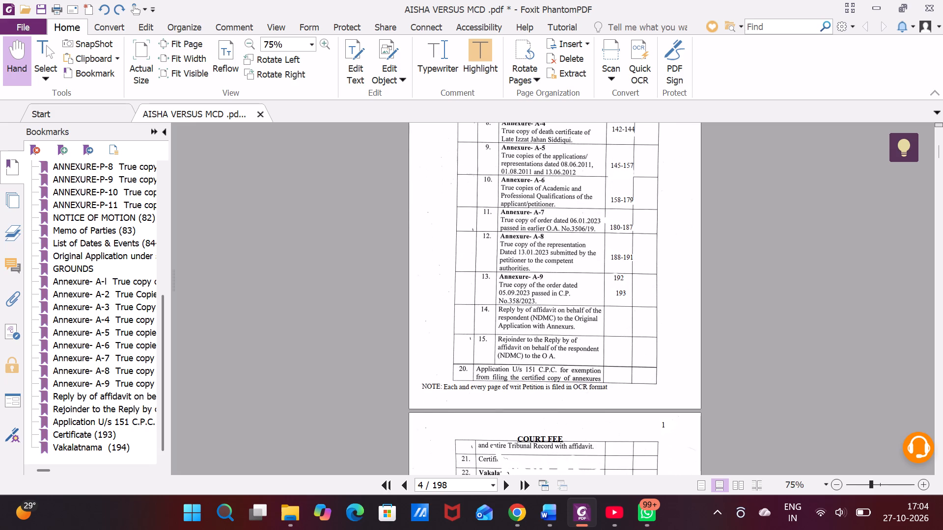
key(Down)
key(Down)
key(Down)
key(Down)
key(Down)
key(Down)
key(Down)
key(Down)
key(Down)
key(Down)
key(Down)
key(Down)
key(Down)
key(Down)
key(Down)
key(Down)
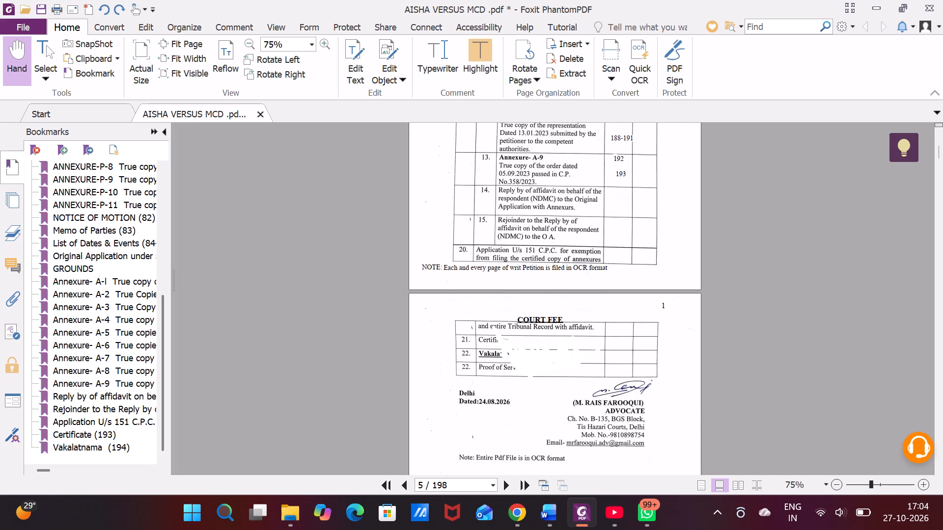
key(Down)
key(Down)
key(Down)
key(Down)
key(Down)
key(Down)
key(Down)
key(Down)
key(Down)
key(Down)
key(Down)
key(Down)
key(Down)
key(Down)
key(Down)
key(Down)
key(Down)
key(Down)
key(Down)
key(Down)
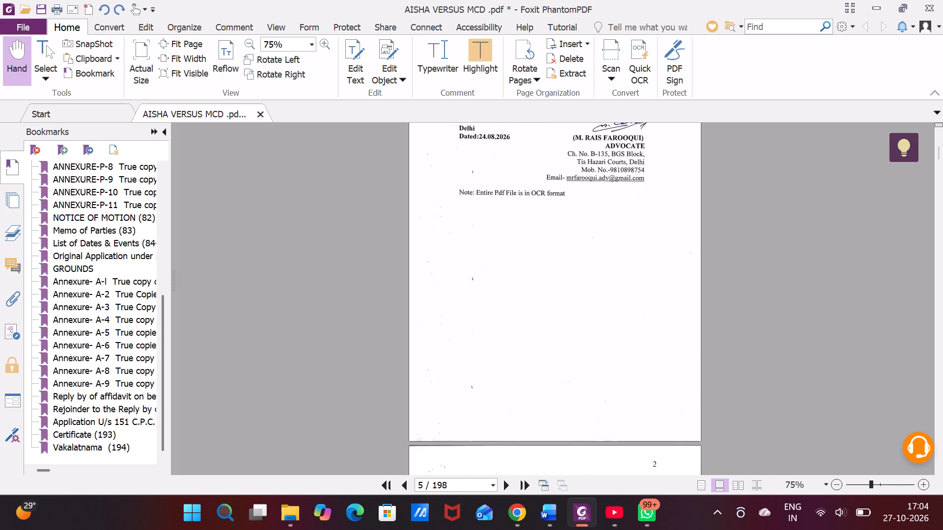
key(Down)
key(Down)
key(Down)
key(Down)
key(Down)
key(Down)
key(Up)
key(Up)
key(Up)
key(Up)
key(Up)
key(Up)
key(Up)
key(Up)
key(Up)
key(Up)
key(Up)
key(Up)
key(Up)
key(Up)
key(Up)
key(Up)
key(Up)
key(Up)
key(Up)
key(Up)
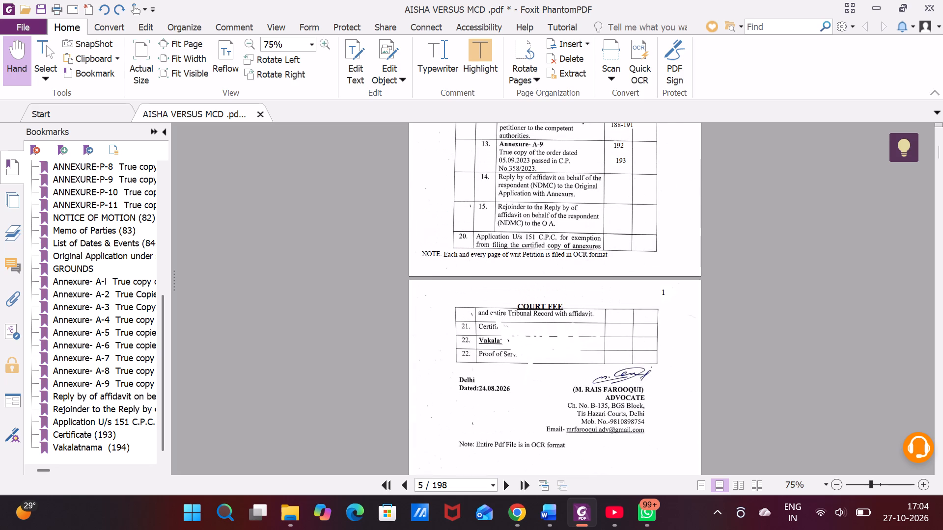
Close the petition PDF without saving, discarding the index page replacement.
click(934, 1)
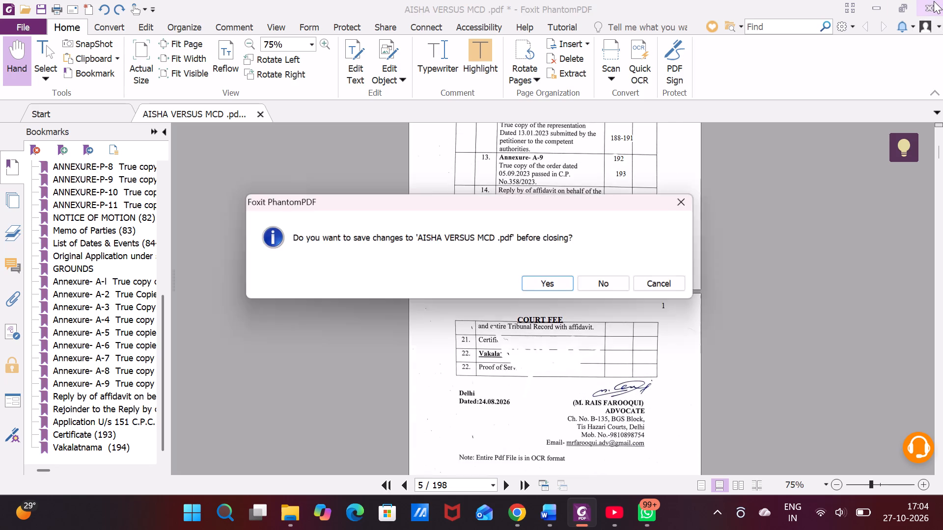
click(633, 291)
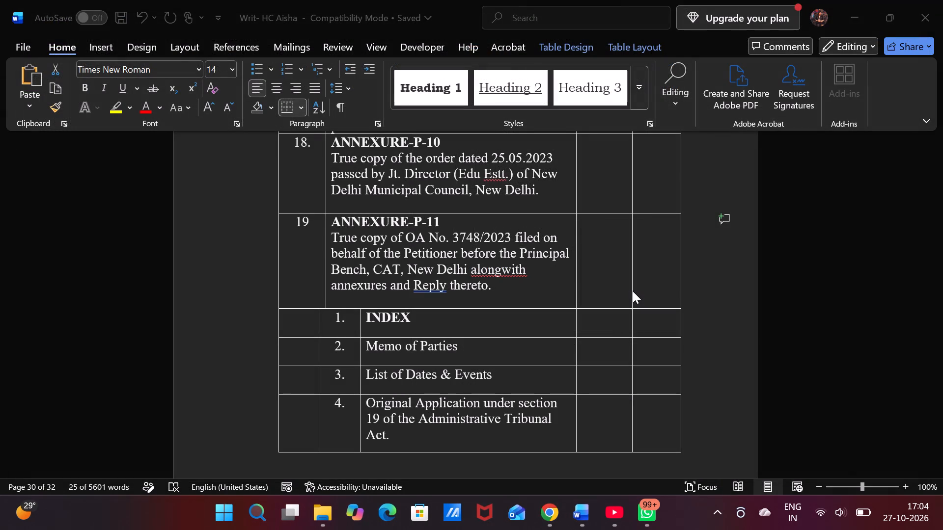
Reopen the AISHA VERSUS MCD PDF from the Desktop and go to its INDEX bookmark.
click(850, 15)
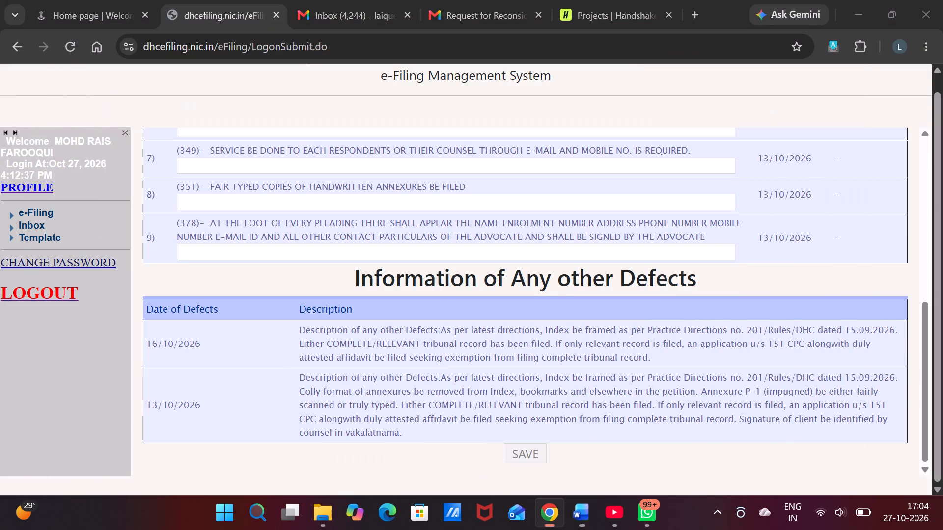
click(856, 10)
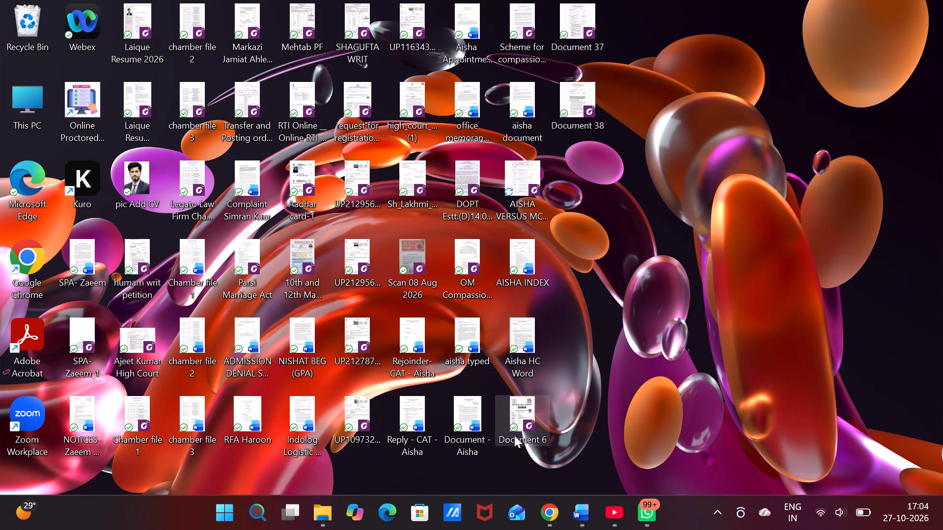
double_click(529, 203)
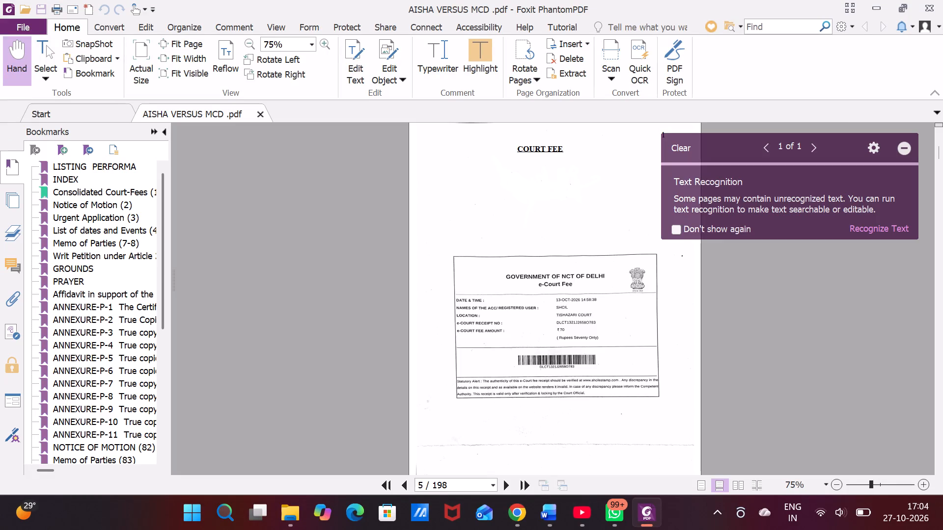
click(70, 178)
click(477, 273)
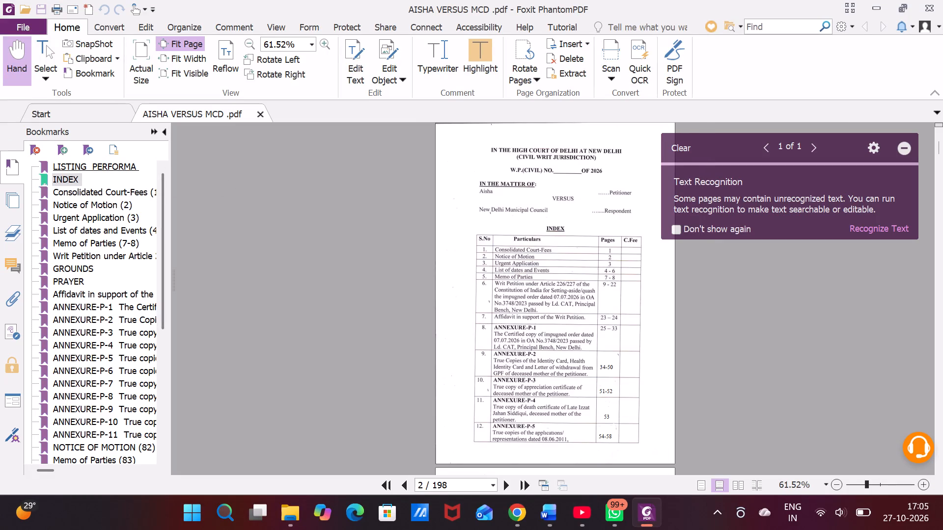
Examine the petition's three index pages, from the title page through the advocate's signature, checking annexure entries and page ranges.
key(Down)
key(Down)
key(Down)
key(Down)
key(Down)
key(Down)
key(Down)
key(Down)
key(Down)
key(Down)
key(Down)
key(Down)
key(Down)
key(Down)
key(Down)
key(Down)
key(Down)
key(Down)
key(Down)
key(Down)
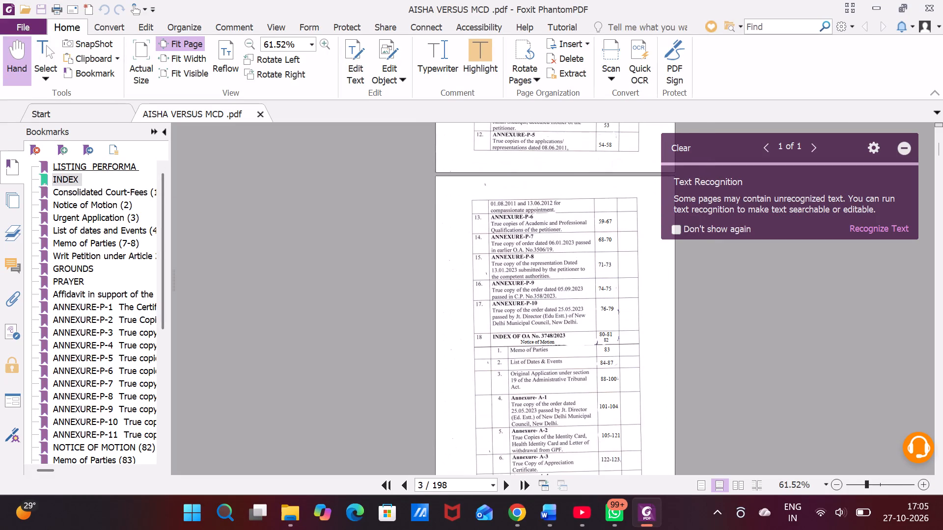
key(Down)
key(Down)
key(Down)
key(Down)
key(Down)
key(Down)
key(Down)
key(Down)
key(Down)
key(Down)
key(Down)
key(Down)
key(Down)
key(Down)
key(Down)
key(Down)
key(Down)
key(Down)
key(Down)
key(Down)
key(Down)
key(Down)
key(Down)
key(Down)
key(Down)
key(Down)
key(Down)
key(Down)
key(Down)
key(Down)
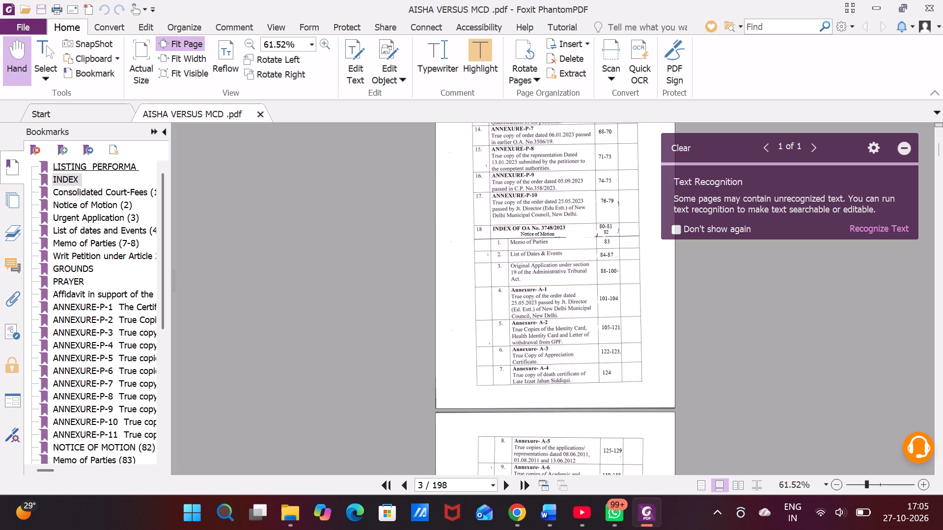
key(Down)
key(Down)
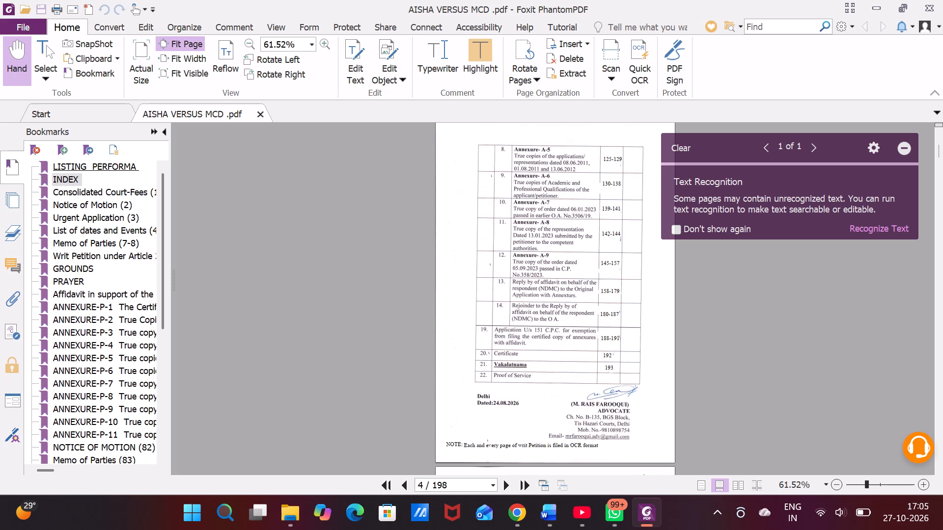
key(Down)
key(Down)
key(Down)
key(Down)
key(Down)
key(Down)
key(Down)
key(Down)
key(Down)
key(Down)
key(Down)
key(Down)
key(Down)
key(Down)
key(Down)
key(Down)
key(Up)
key(Up)
key(Up)
key(Up)
key(Up)
key(Up)
key(Up)
key(Up)
key(Up)
key(Up)
key(Up)
key(Up)
key(Up)
key(Up)
key(Up)
key(Up)
key(Up)
key(Up)
key(Up)
key(Up)
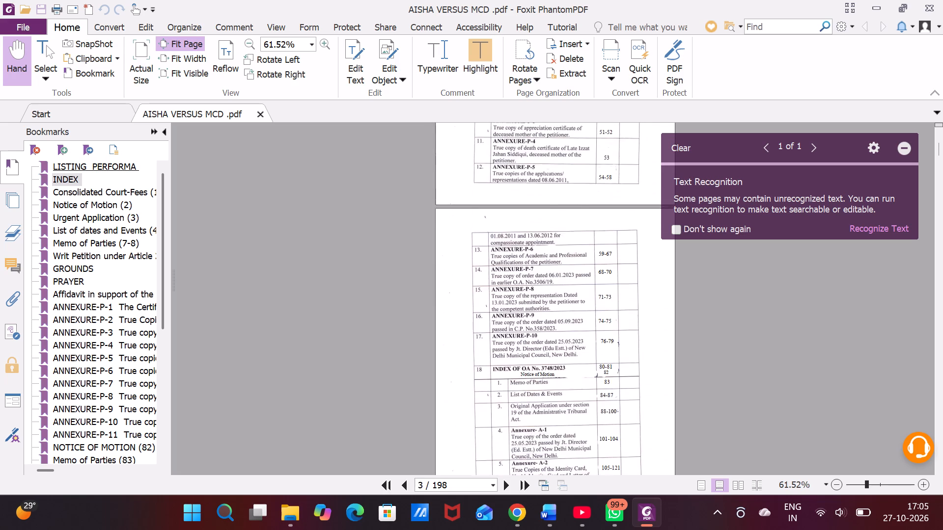
key(Up)
key(Down)
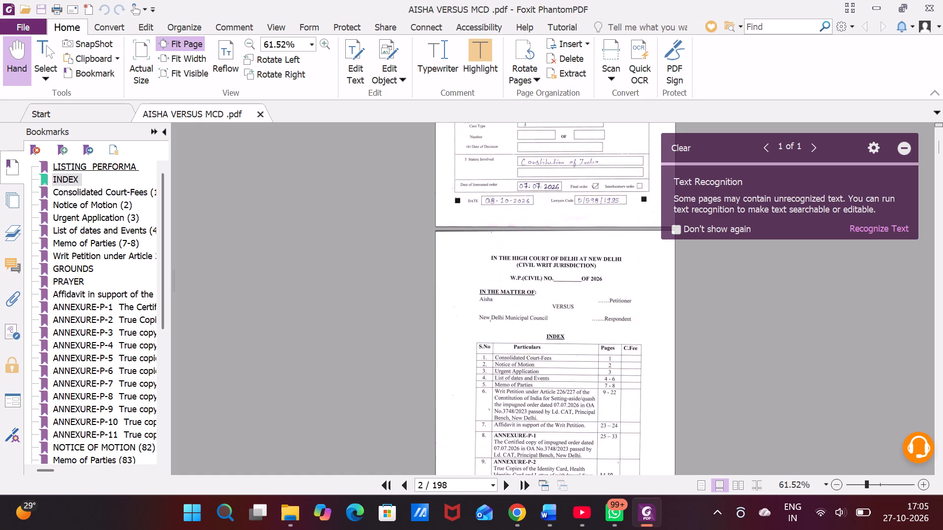
key(Down)
key(Down)
key(Down)
key(Down)
key(Down)
key(Down)
key(Down)
key(Down)
key(Down)
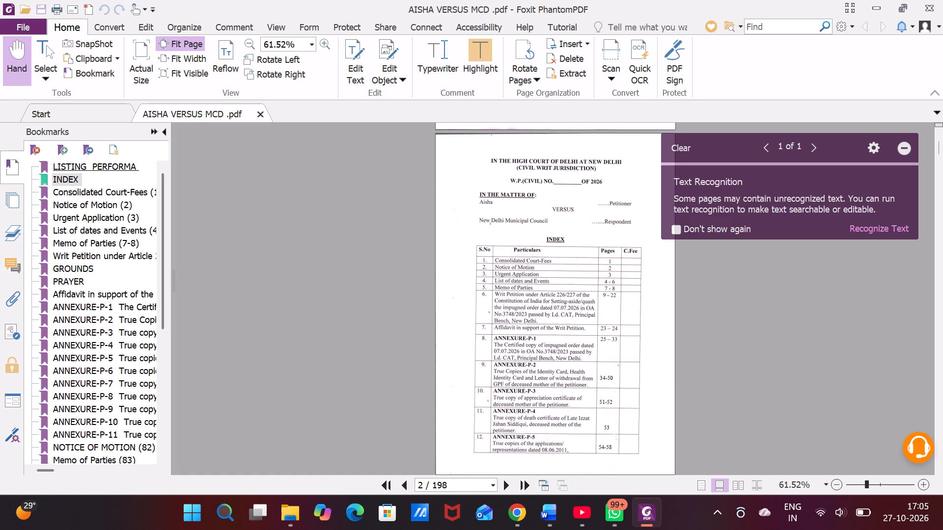
key(Up)
Delete page 2, the first index page with the case title and entries up to ANNEXURE-P-5, from the petition PDF.
click(478, 234)
click(178, 26)
click(99, 64)
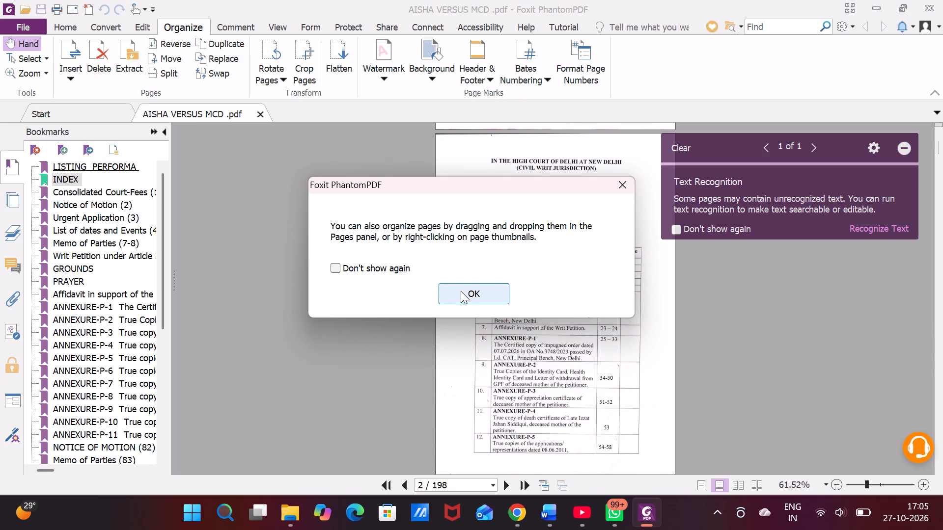
click(461, 291)
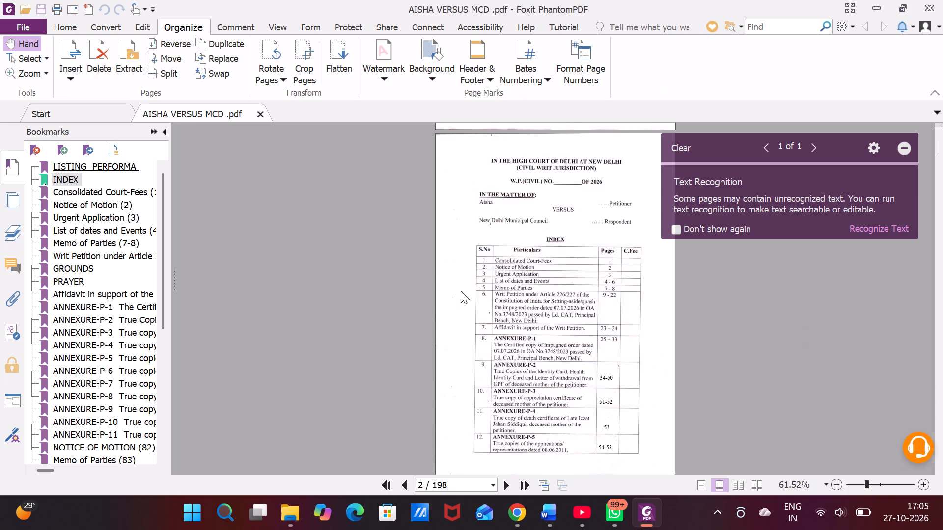
click(515, 345)
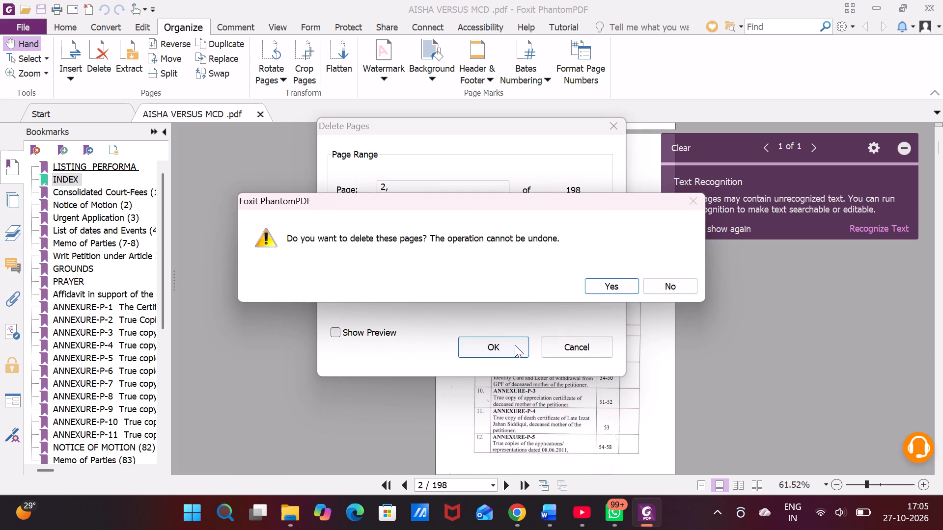
click(610, 282)
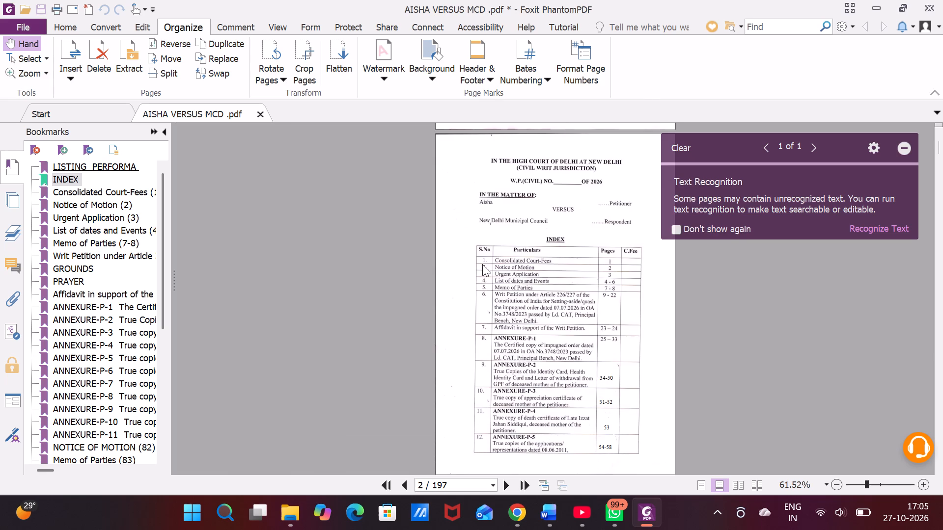
Delete the second index page, listing ANNEXURE-P-6 through Annexure A-4, which is now page 2.
click(468, 265)
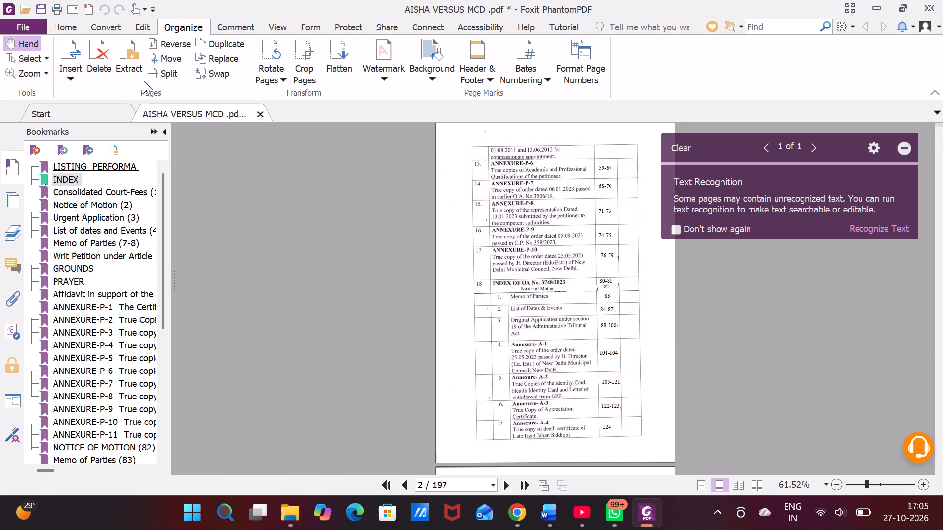
click(105, 60)
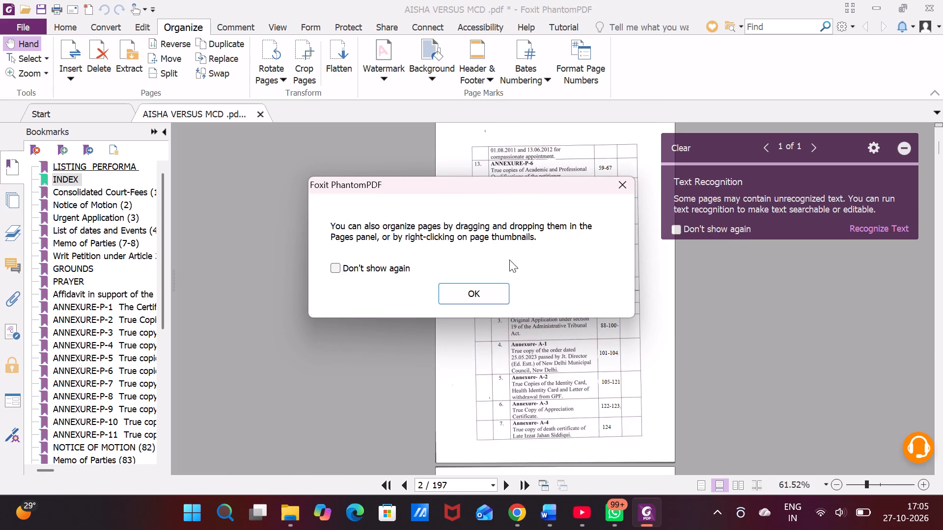
click(476, 293)
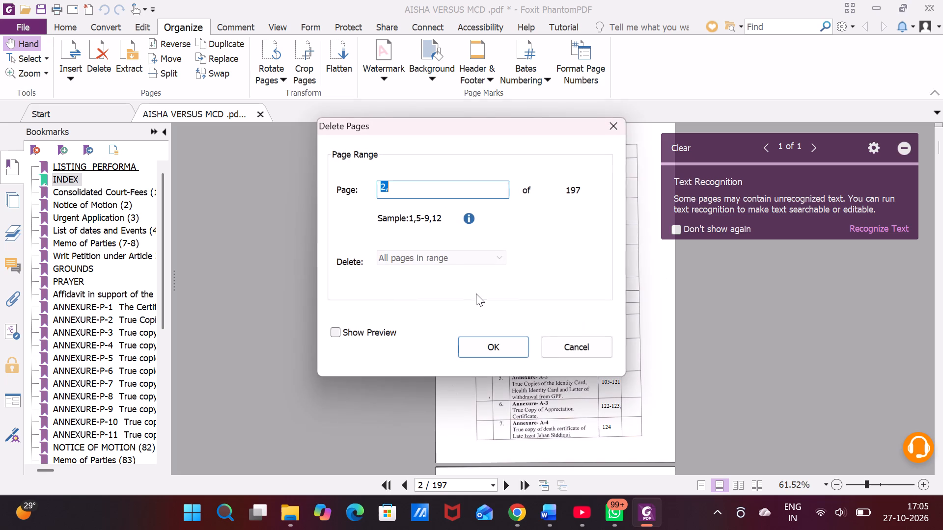
click(506, 345)
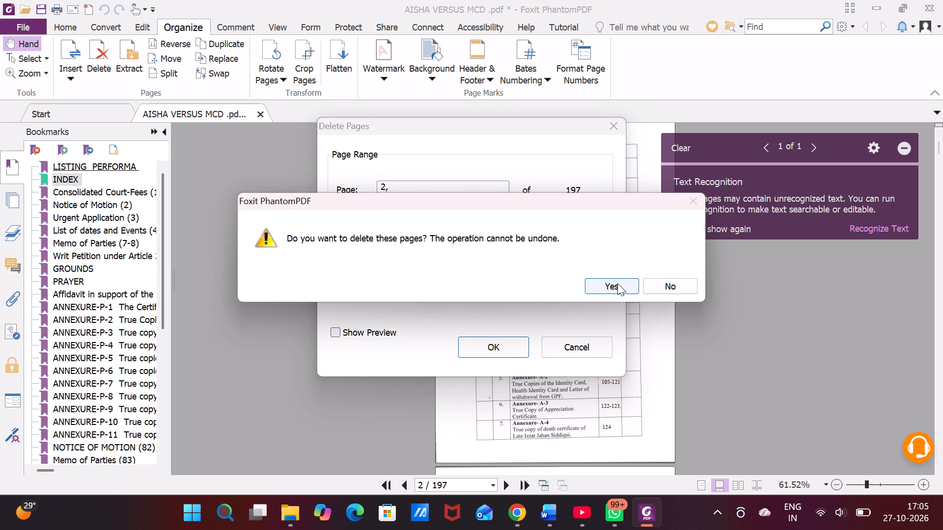
click(613, 285)
Delete the last index page, running from Annexure A-5 to the advocate's signature, which is now page 2.
click(463, 242)
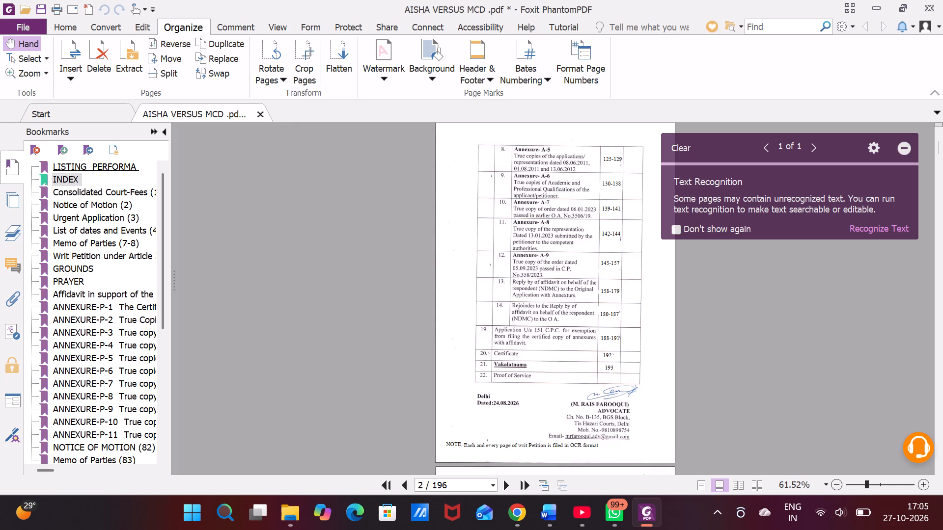
click(104, 55)
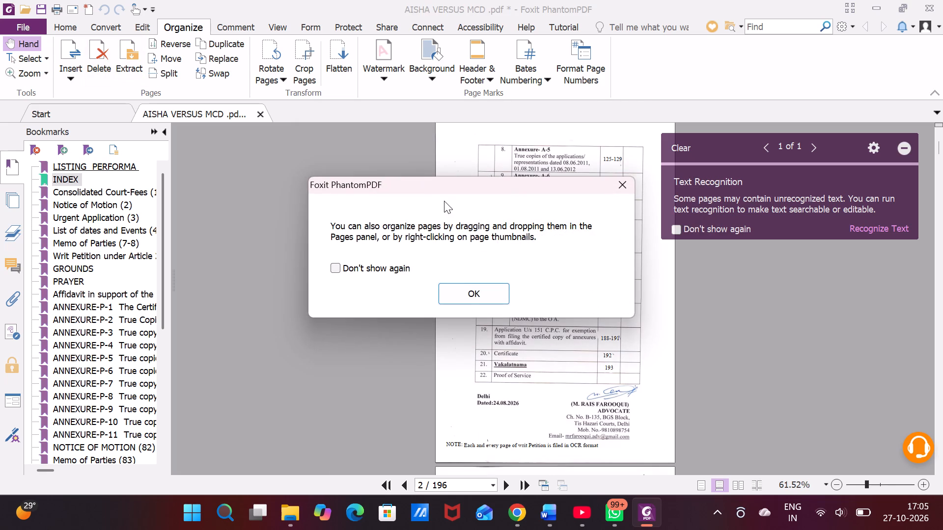
click(469, 294)
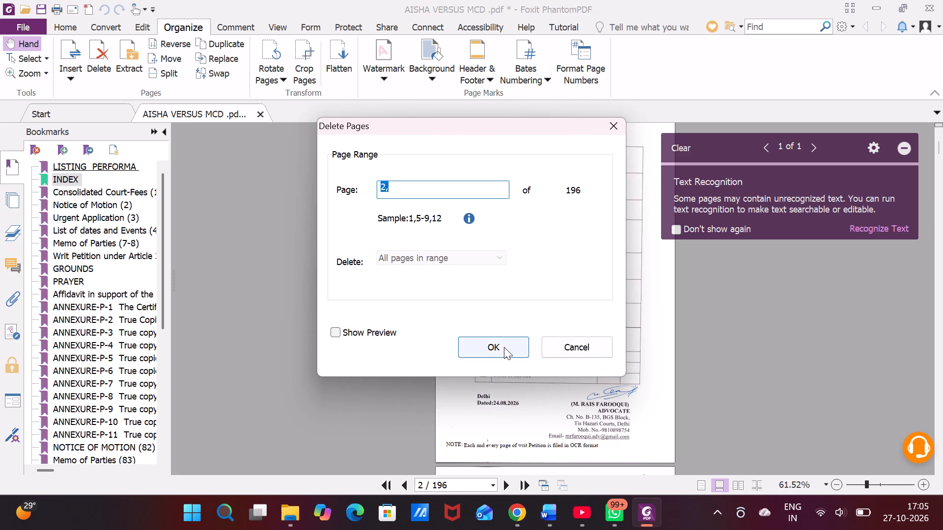
click(499, 345)
click(610, 292)
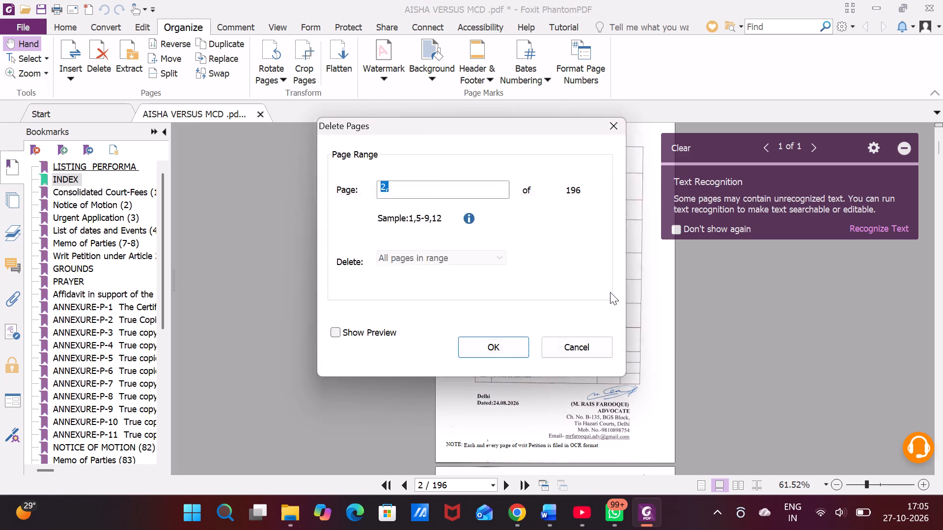
click(520, 185)
Examine the listing proforma and the start of the Court Fee page where the index pages were removed, ending on page 1.
key(Up)
key(Up)
key(Up)
key(Up)
key(Up)
key(Up)
key(Up)
key(Up)
key(Up)
key(Up)
key(Up)
key(Up)
key(Up)
key(Up)
key(Up)
key(Up)
key(Up)
key(Up)
key(Up)
key(Up)
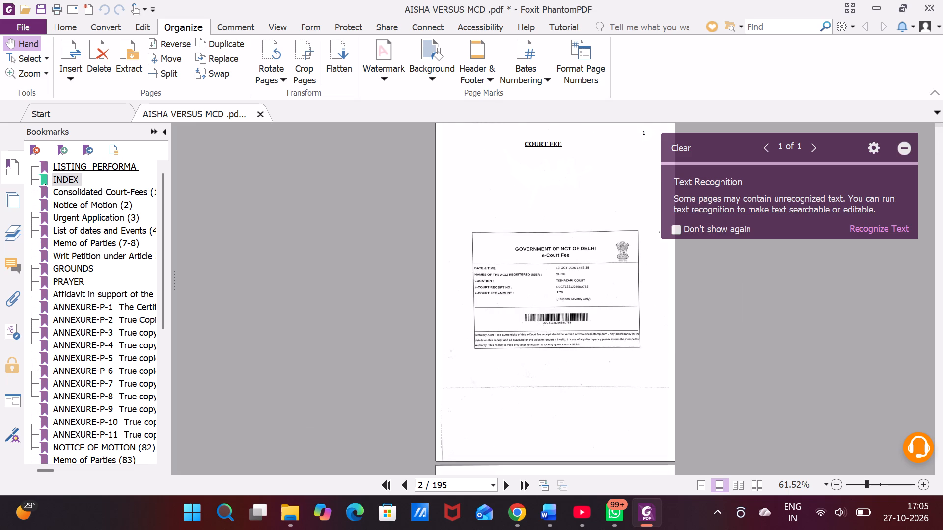
key(Down)
key(Down)
key(Down)
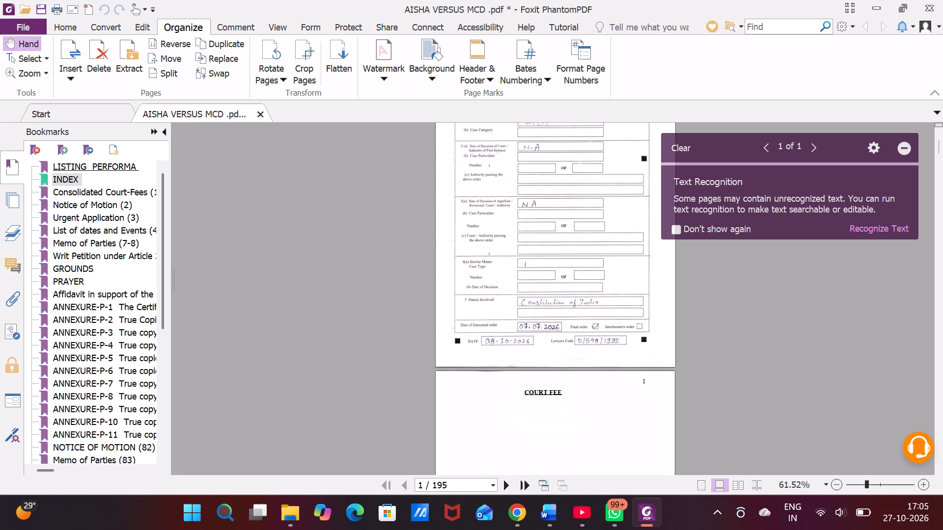
key(Down)
key(Down)
key(Down)
key(Down)
key(Down)
key(Up)
key(Up)
key(Up)
key(Up)
key(Up)
key(Up)
key(Up)
key(Up)
key(Up)
key(Up)
key(Up)
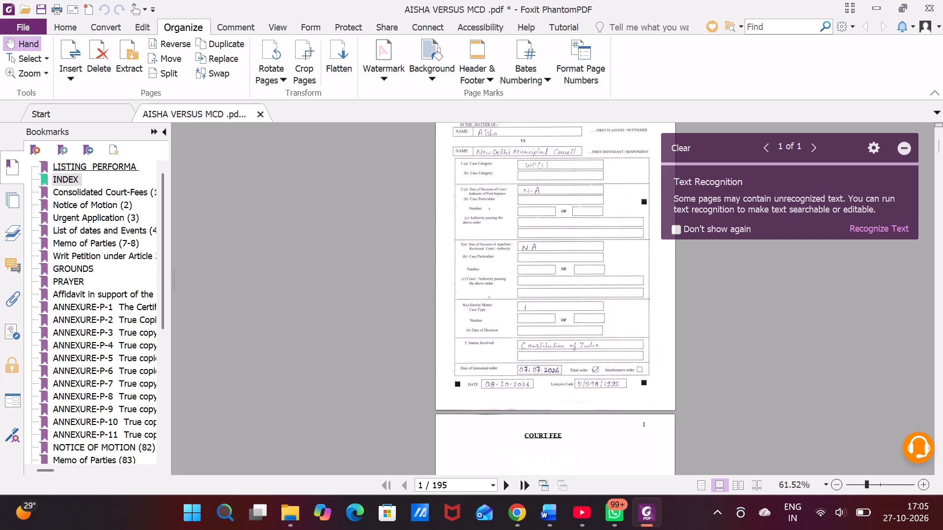
key(Up)
key(Up)
key(Up)
key(Up)
key(Up)
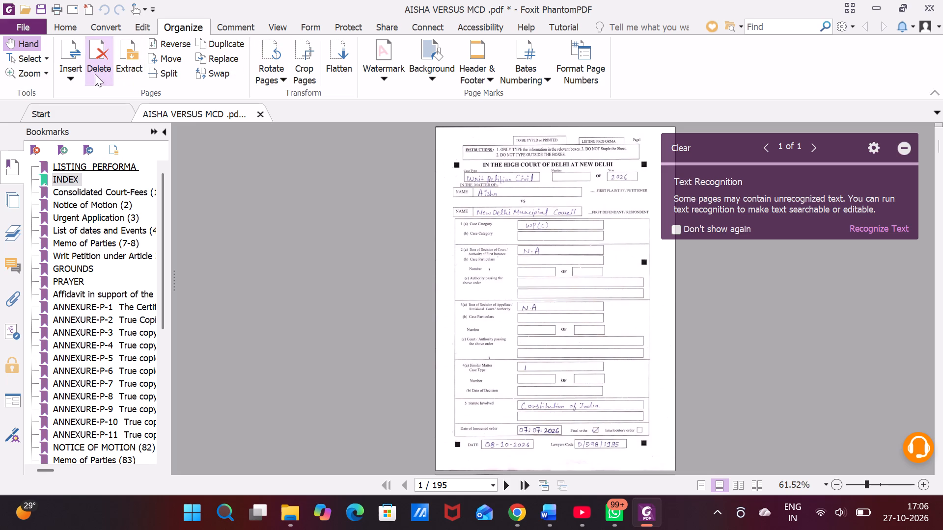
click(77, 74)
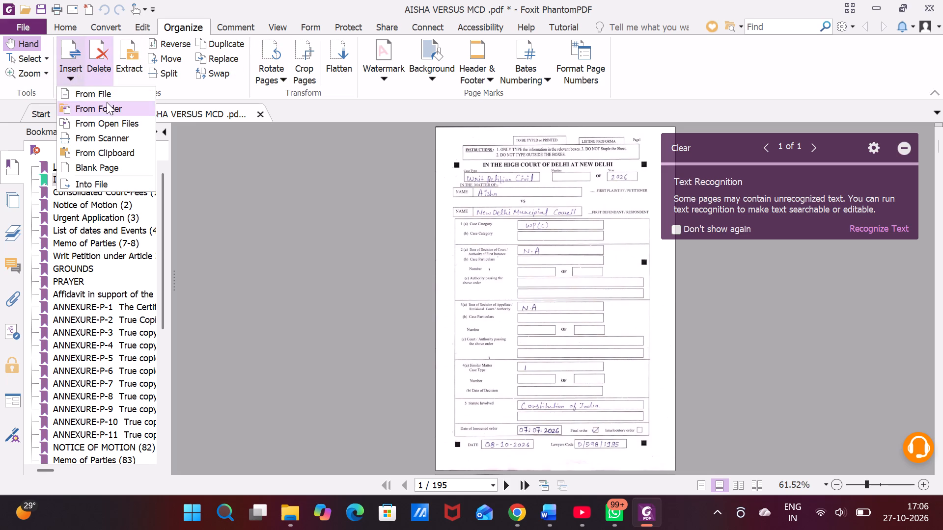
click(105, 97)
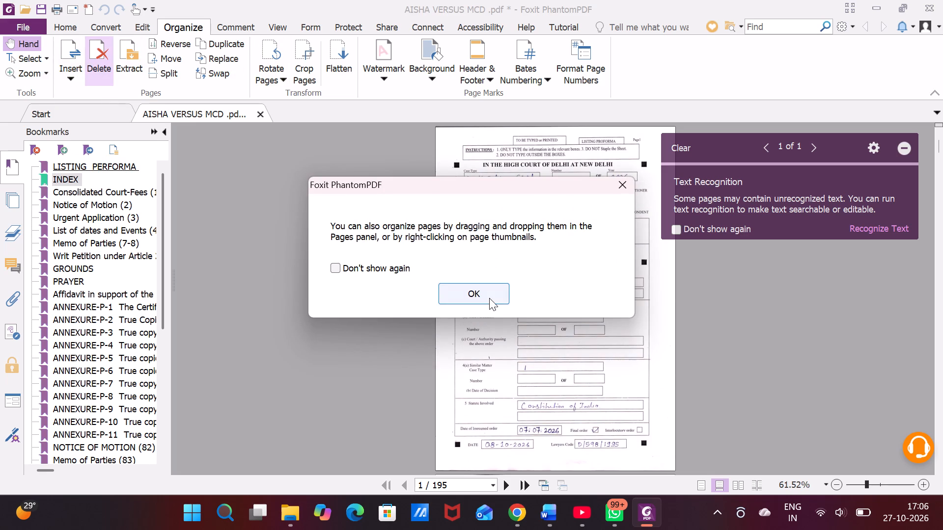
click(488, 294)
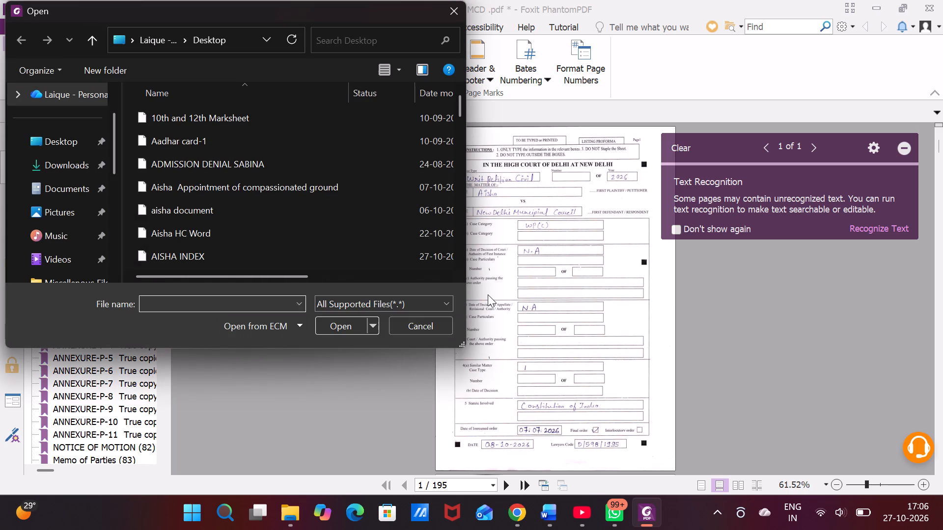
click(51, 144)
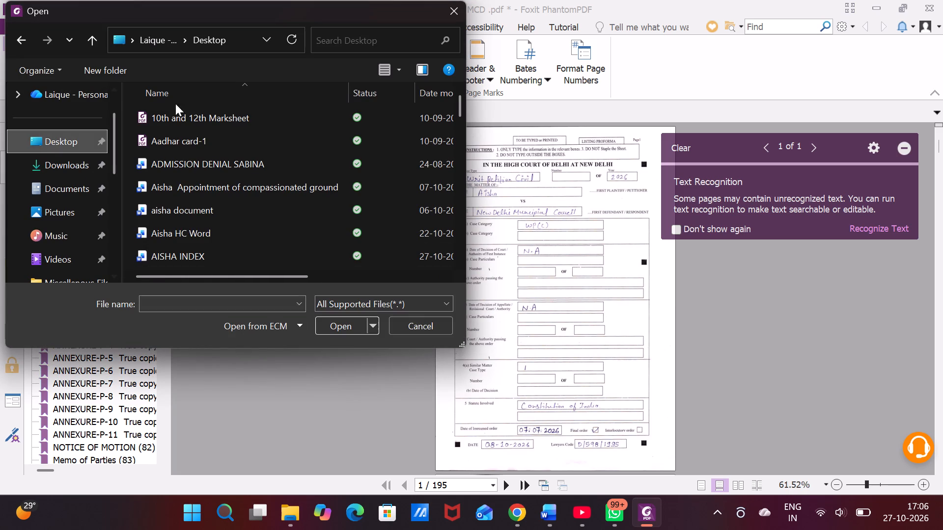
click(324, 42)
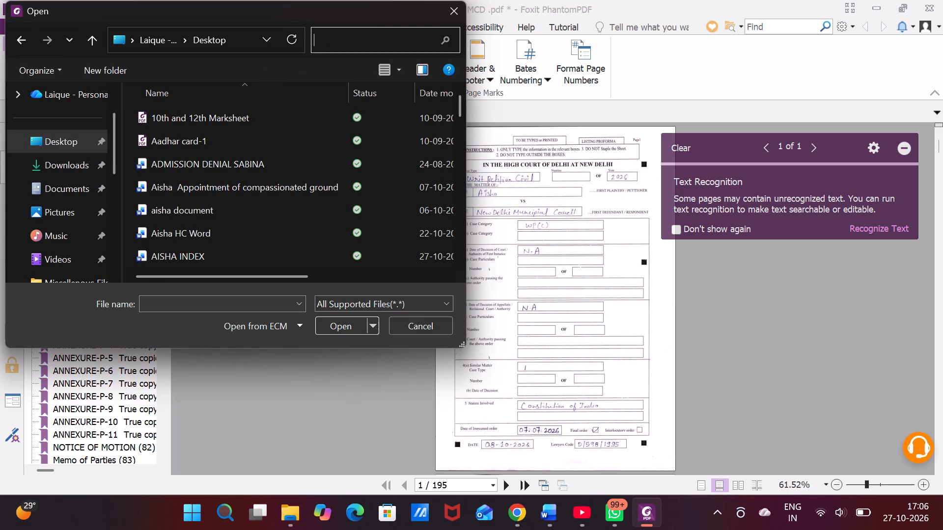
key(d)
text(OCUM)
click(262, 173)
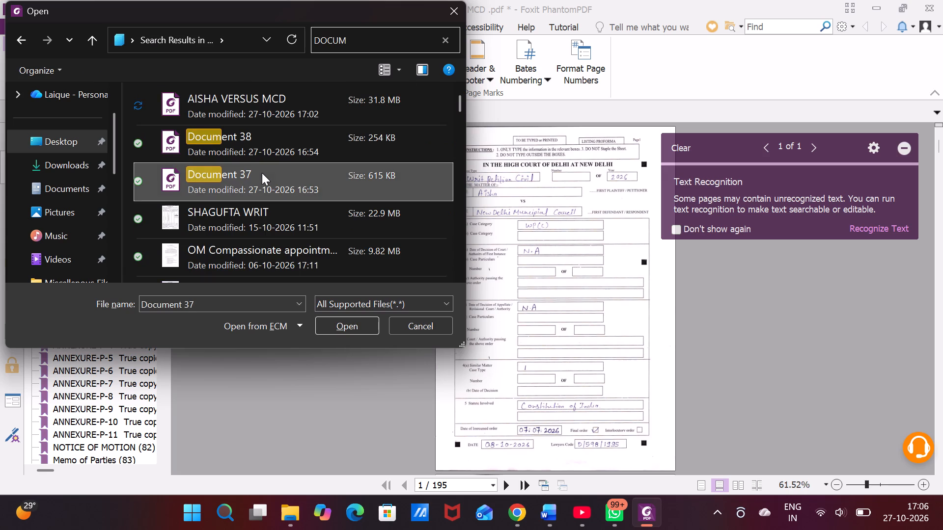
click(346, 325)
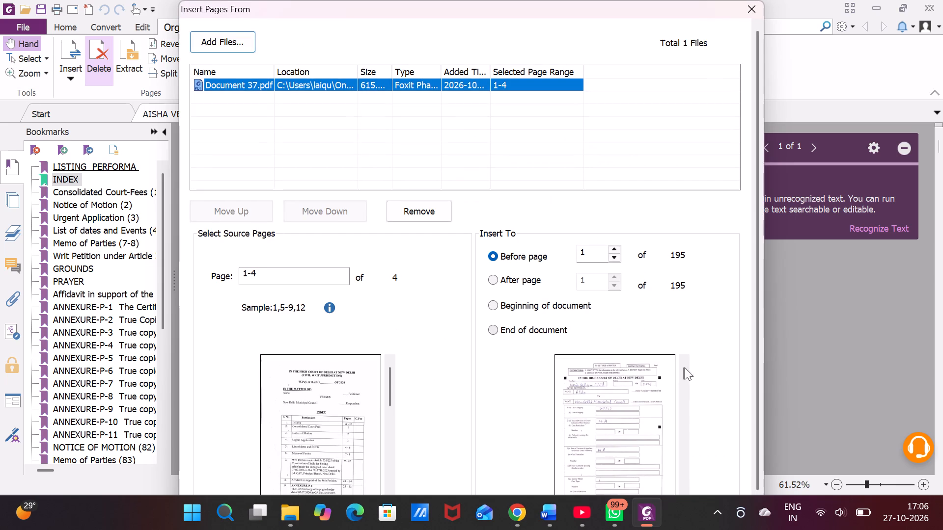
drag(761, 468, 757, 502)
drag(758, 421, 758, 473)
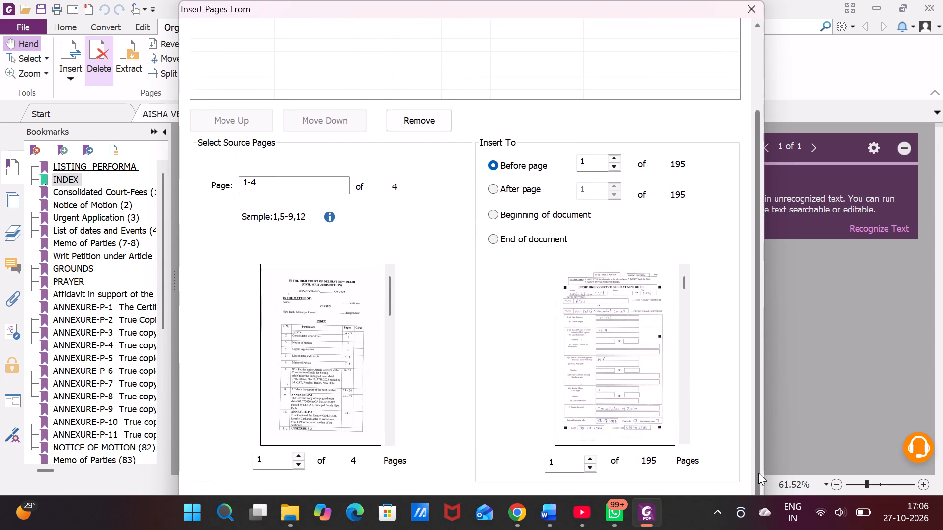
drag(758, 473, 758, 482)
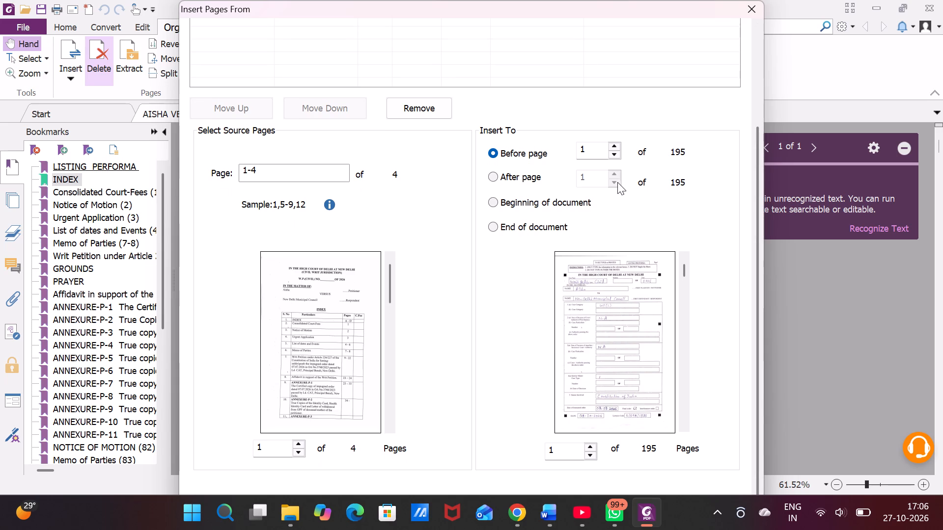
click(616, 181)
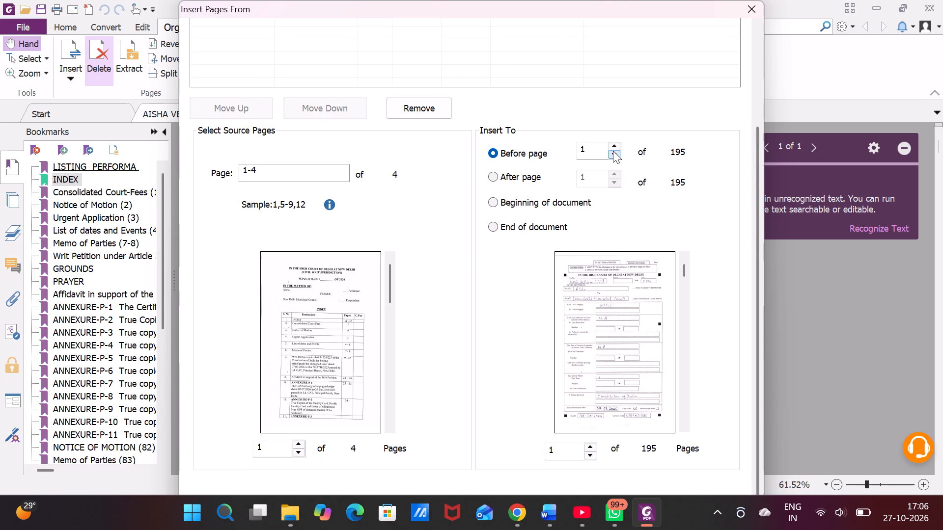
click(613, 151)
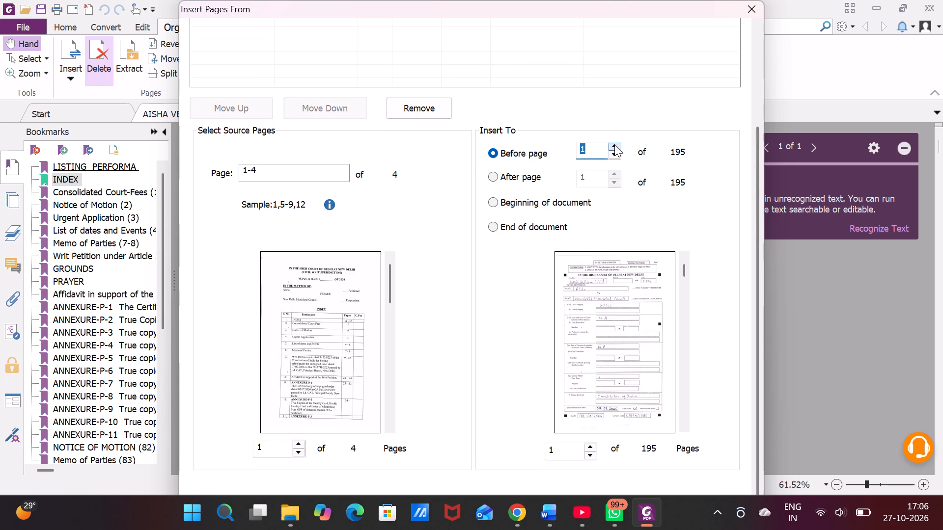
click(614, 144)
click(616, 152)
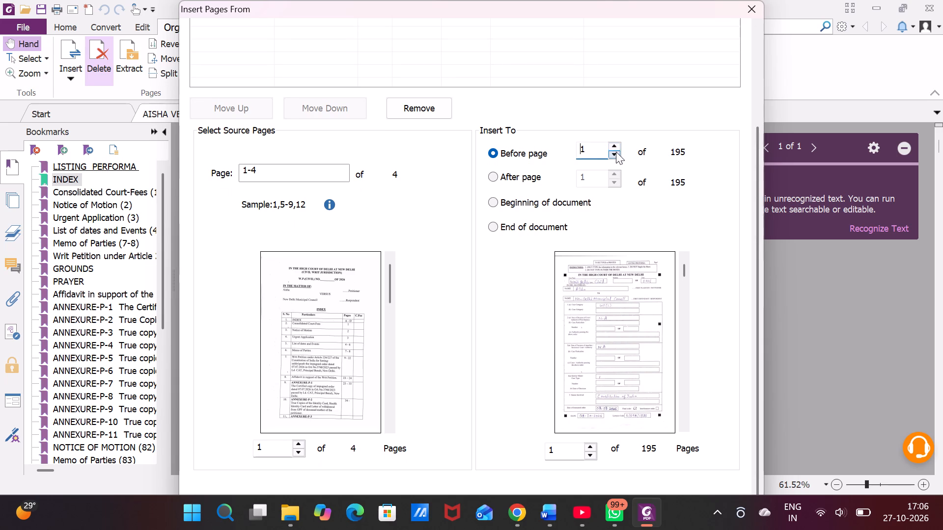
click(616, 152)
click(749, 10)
Insert pages 1-4 of Document 37 from the Desktop before page 2, the Court Fee page.
click(693, 344)
key(Down)
key(Down)
key(Down)
key(Down)
key(Down)
key(Down)
key(Down)
key(Down)
key(Down)
key(Down)
key(Down)
key(Down)
key(Down)
key(Down)
key(Down)
key(Down)
key(Down)
key(Down)
key(Down)
key(Down)
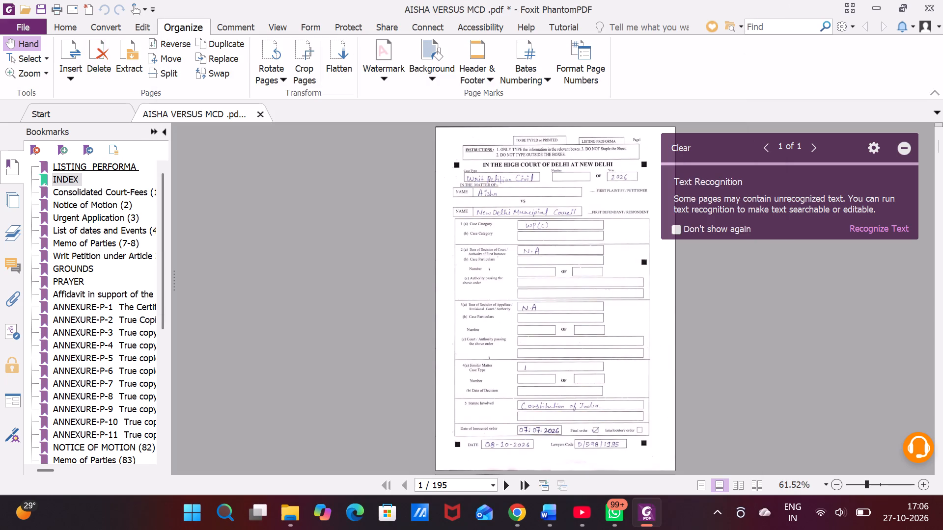
key(Down)
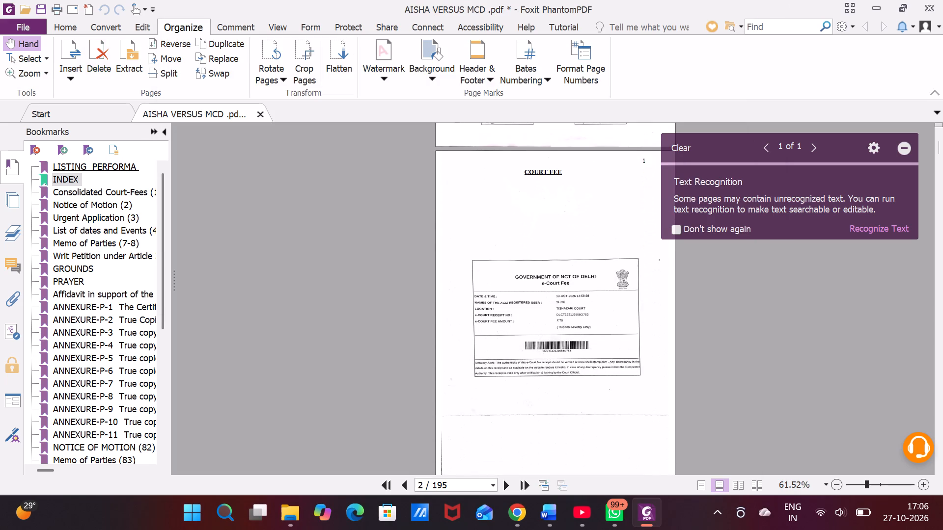
key(Down)
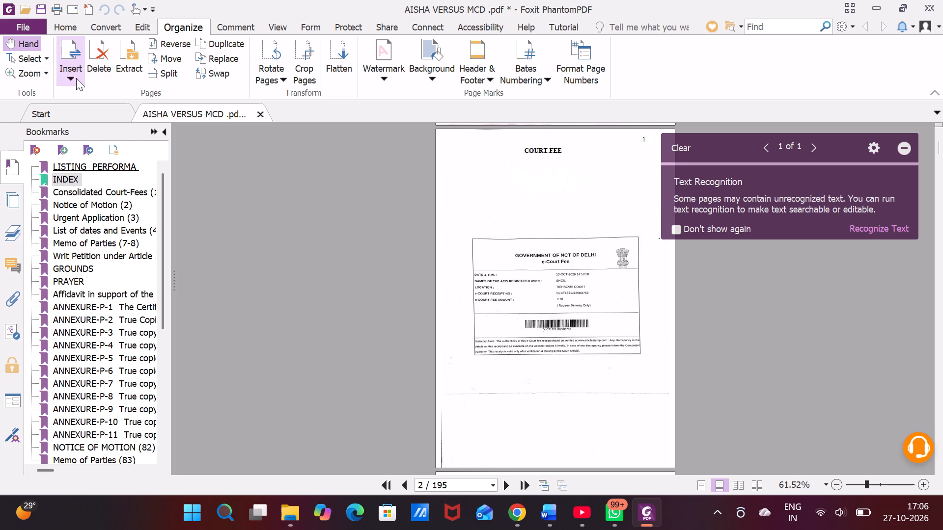
click(76, 78)
click(103, 95)
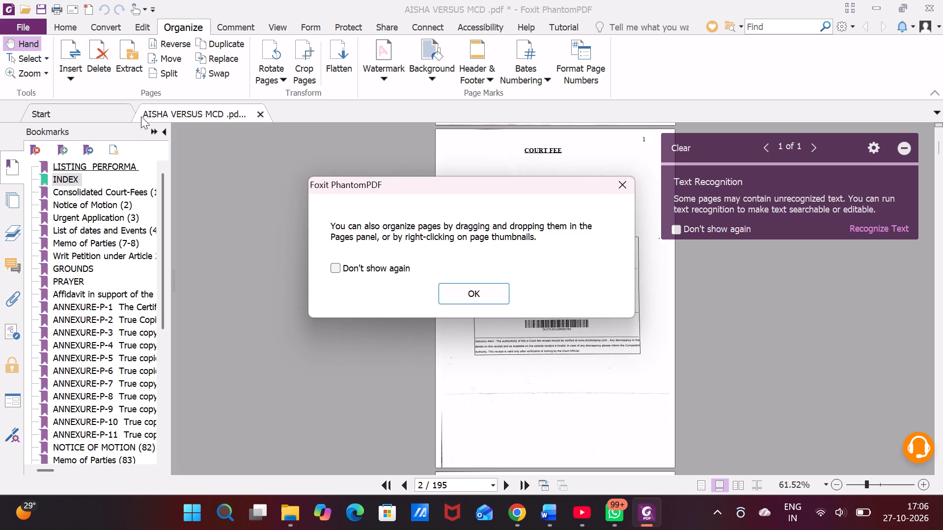
click(475, 288)
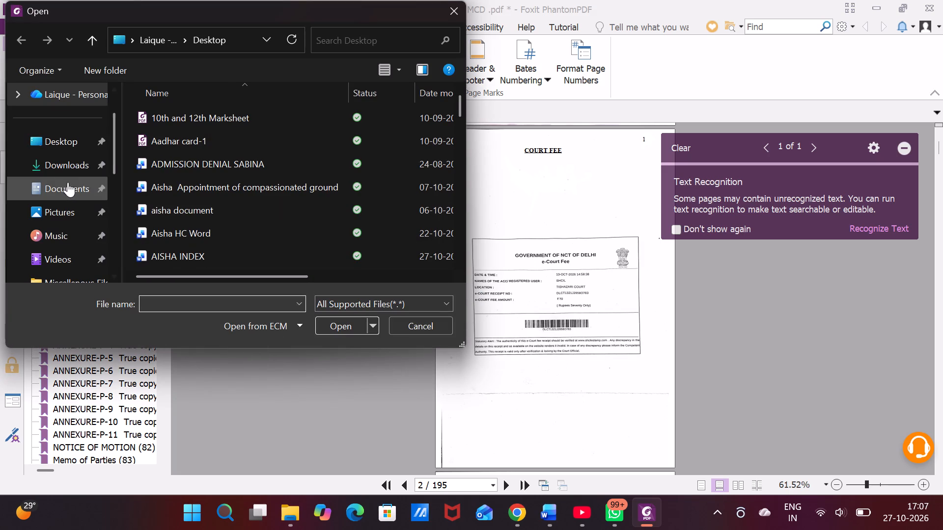
click(52, 146)
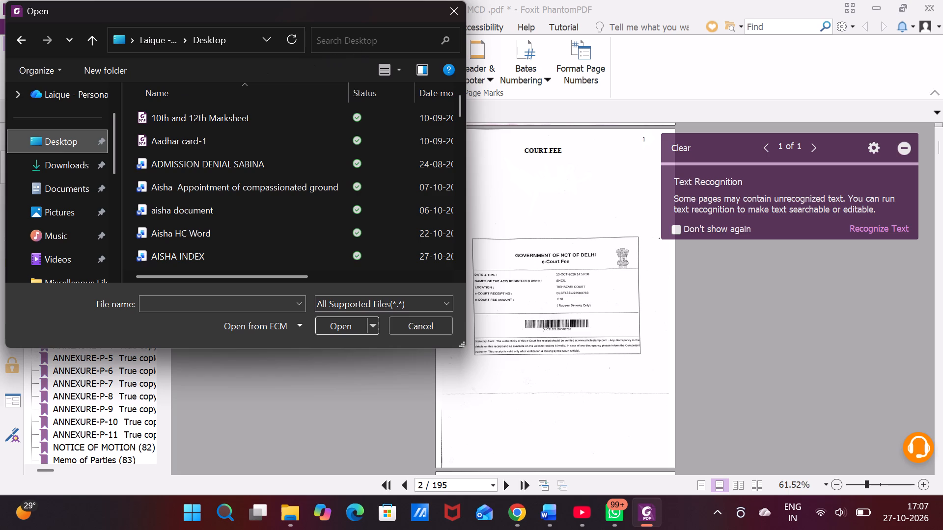
click(355, 44)
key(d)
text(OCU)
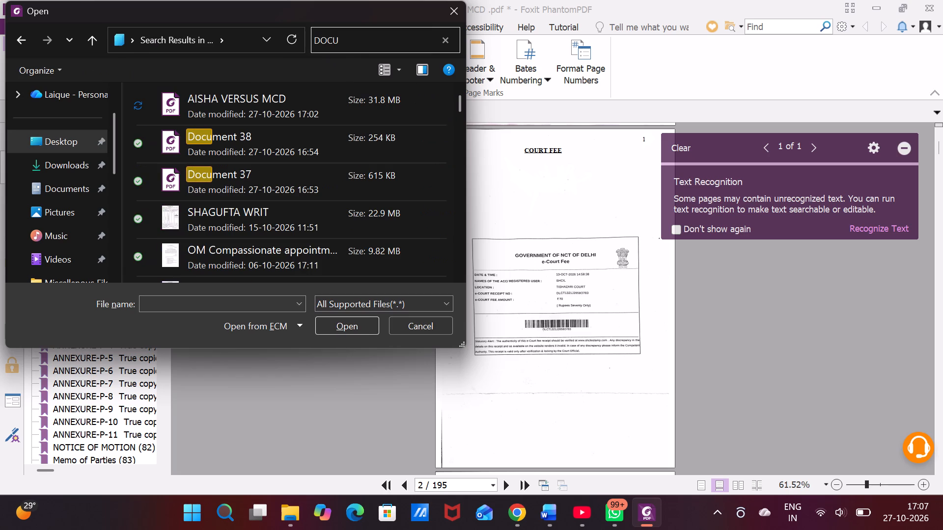
click(301, 185)
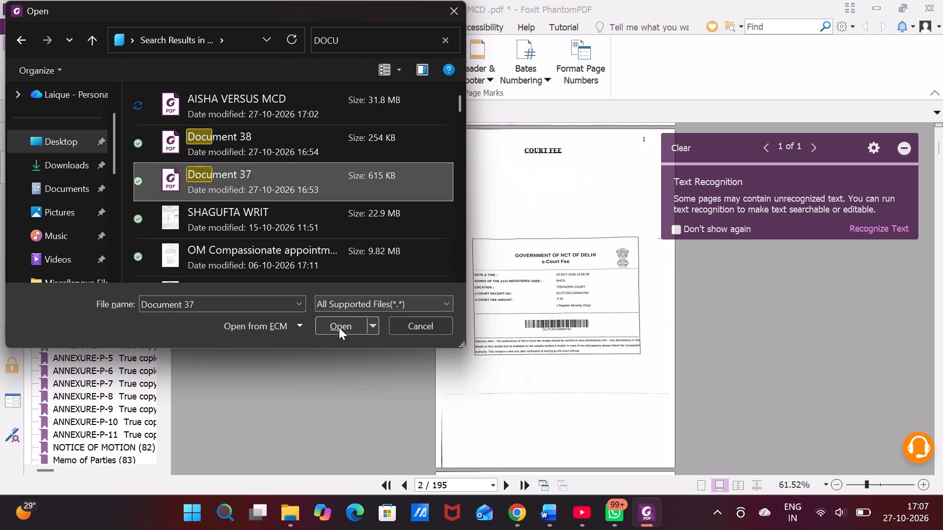
click(339, 328)
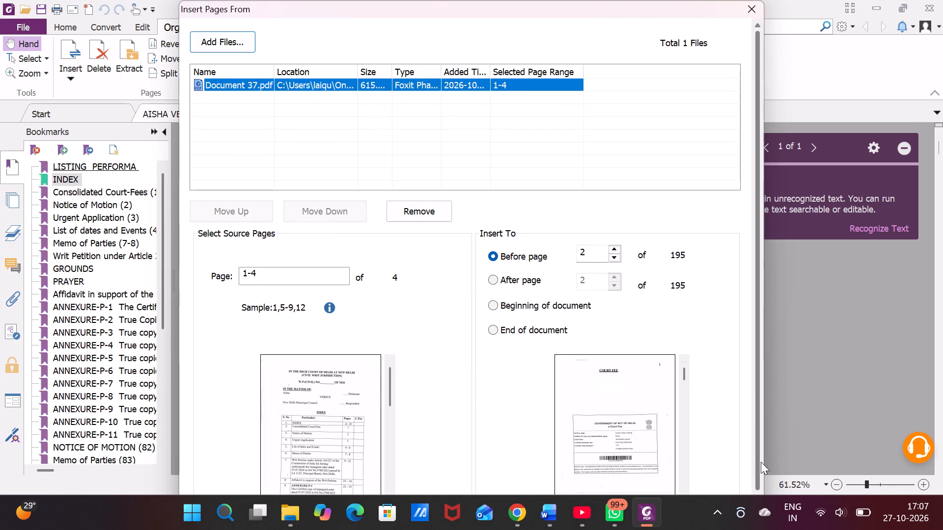
drag(761, 461, 758, 500)
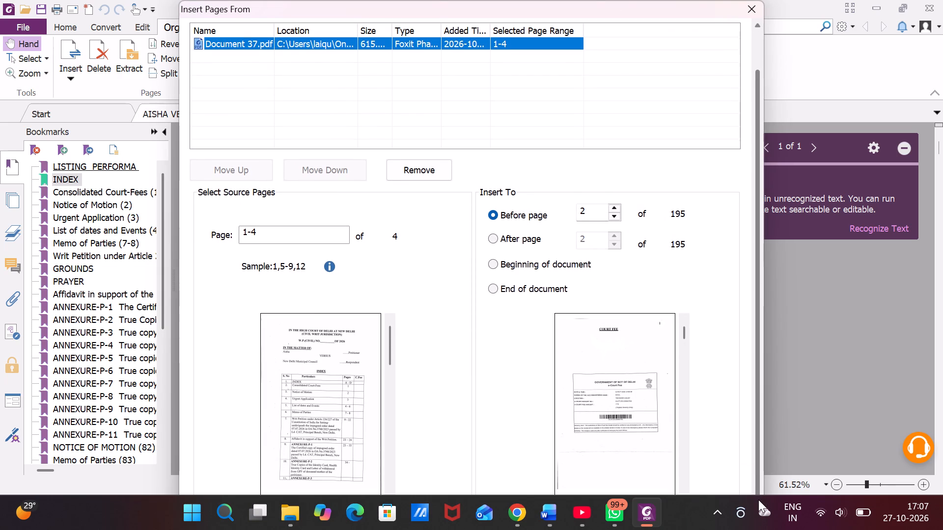
drag(757, 400, 759, 494)
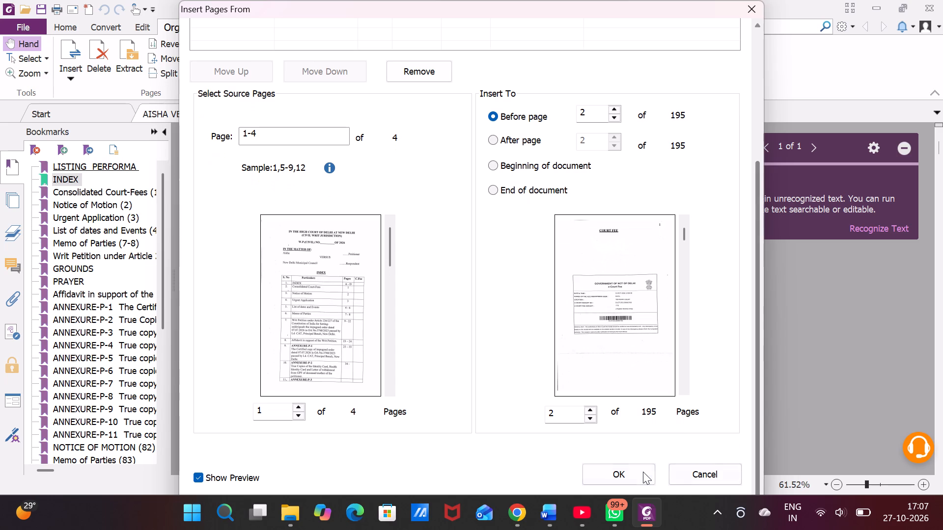
click(632, 476)
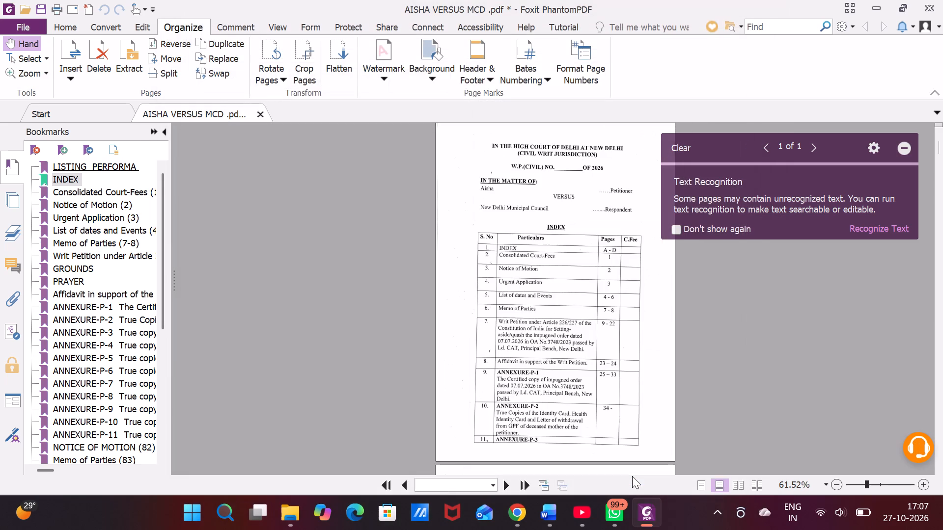
Examine the inserted index pages from the listing proforma through the advocate's signature, checking their placement, entries and page ranges.
click(654, 423)
key(Up)
key(Up)
key(Up)
key(Up)
key(Up)
key(Up)
key(Up)
key(Up)
key(Up)
key(Up)
key(Up)
key(Up)
key(Up)
key(Up)
key(Up)
key(Up)
key(Up)
key(Up)
key(Up)
key(Up)
key(Down)
key(Down)
key(Down)
key(Down)
key(Down)
key(Down)
key(Down)
key(Down)
key(Down)
key(Down)
key(Down)
key(Down)
key(Down)
key(Down)
key(Down)
key(Down)
key(Down)
key(Down)
key(Down)
key(Down)
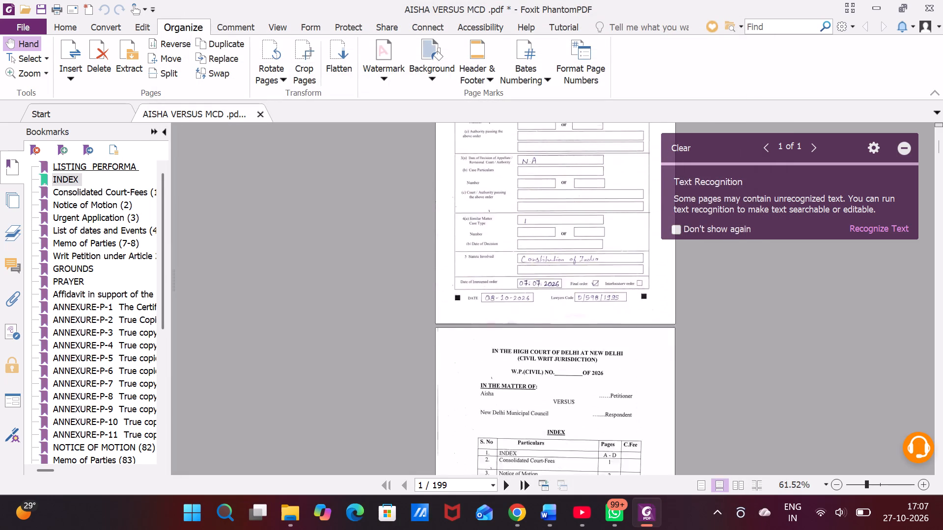
key(Down)
key(Down)
key(Down)
key(Down)
key(Down)
key(Down)
key(Down)
key(Down)
key(Down)
key(Down)
key(Down)
key(Down)
key(Down)
key(Down)
key(Down)
key(Down)
key(Down)
key(Down)
key(Down)
key(Down)
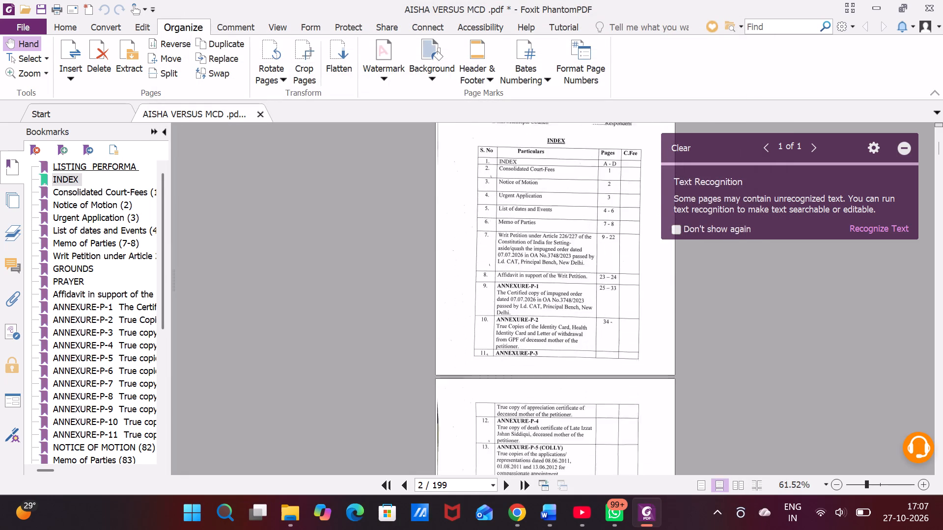
key(Down)
key(Down)
key(Down)
key(Down)
key(Down)
key(Down)
key(Down)
key(Down)
key(Down)
key(Down)
key(Down)
key(Down)
key(Down)
key(Down)
key(Down)
key(Down)
key(Down)
key(Down)
key(Down)
key(Down)
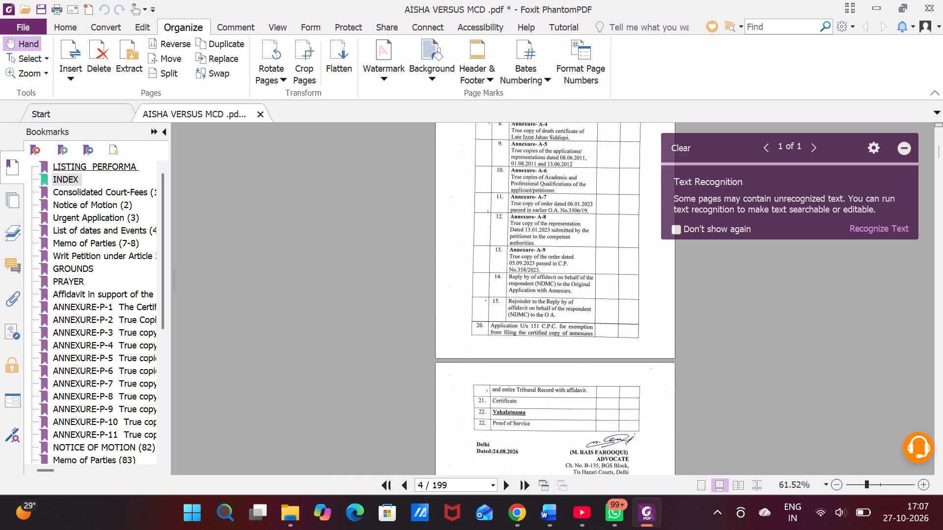
key(Down)
key(Down)
key(Down)
key(Down)
key(Down)
key(Down)
key(Down)
key(Down)
key(Down)
key(Down)
key(Down)
key(Down)
key(Down)
key(Down)
key(Down)
key(Down)
key(Down)
key(Down)
key(Down)
key(Down)
key(Down)
key(Down)
key(Down)
key(Down)
key(Down)
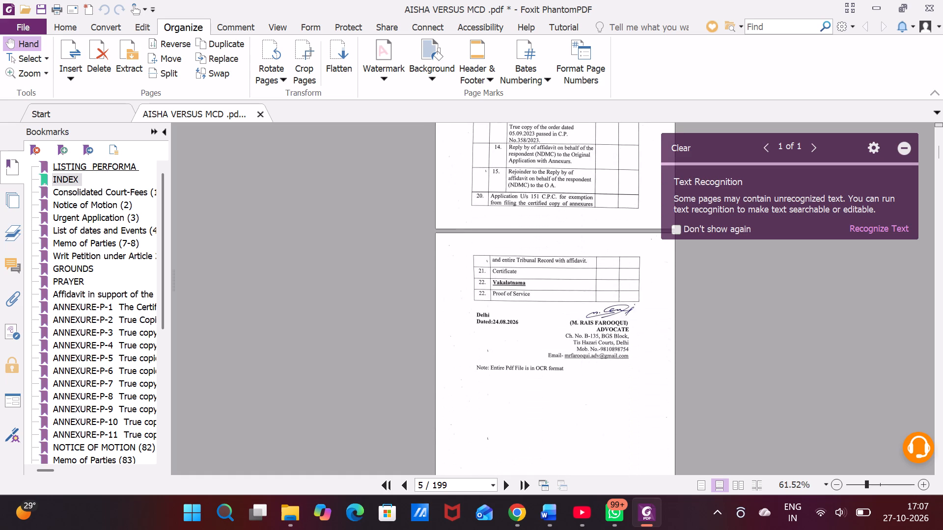
Examine the last inserted index page, its boundary with the Court Fee page, and the bookmark list's annexure entries.
key(Up)
key(Up)
key(Up)
key(Up)
key(Up)
key(Up)
key(Up)
key(Up)
key(Up)
key(Up)
key(Up)
key(Up)
key(Up)
key(Up)
key(Up)
key(Up)
key(Up)
key(Up)
key(Up)
key(Up)
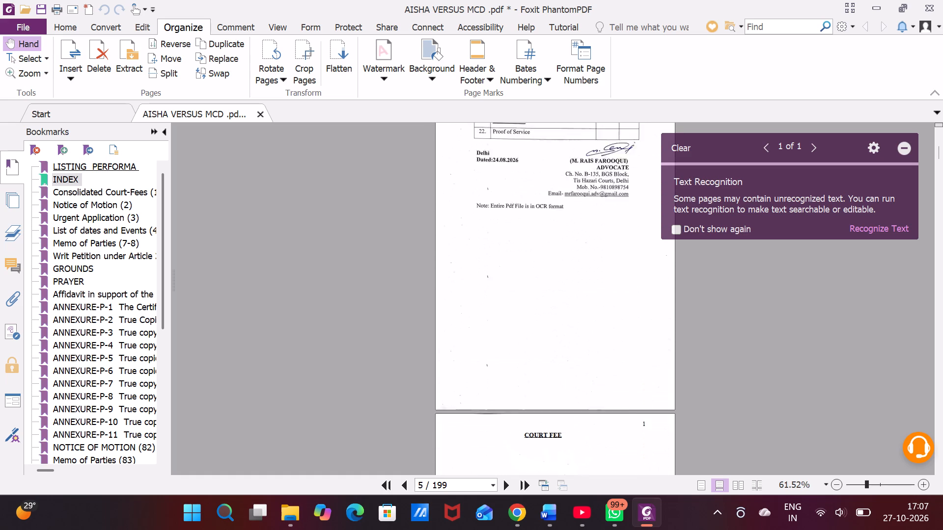
key(Down)
key(Down)
key(Down)
key(Down)
key(Down)
key(Down)
key(Down)
key(Down)
key(Down)
key(Down)
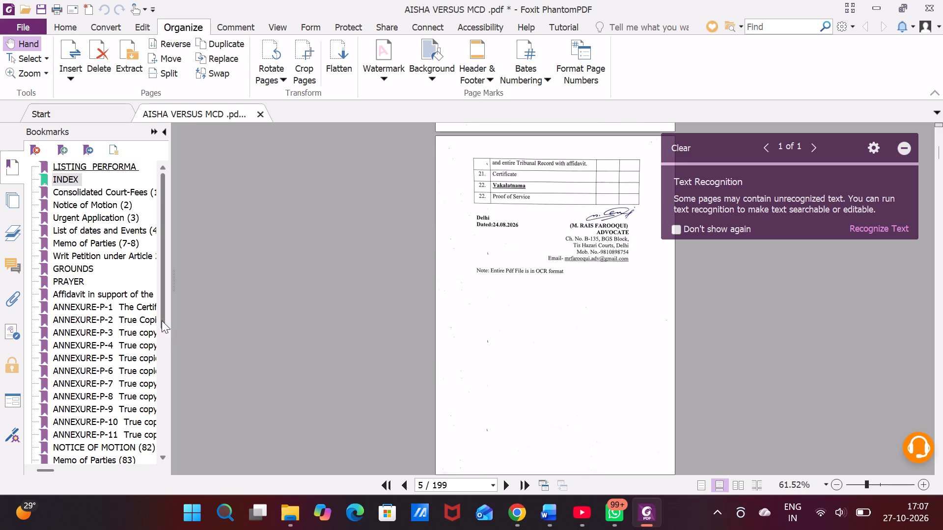
drag(165, 296, 168, 337)
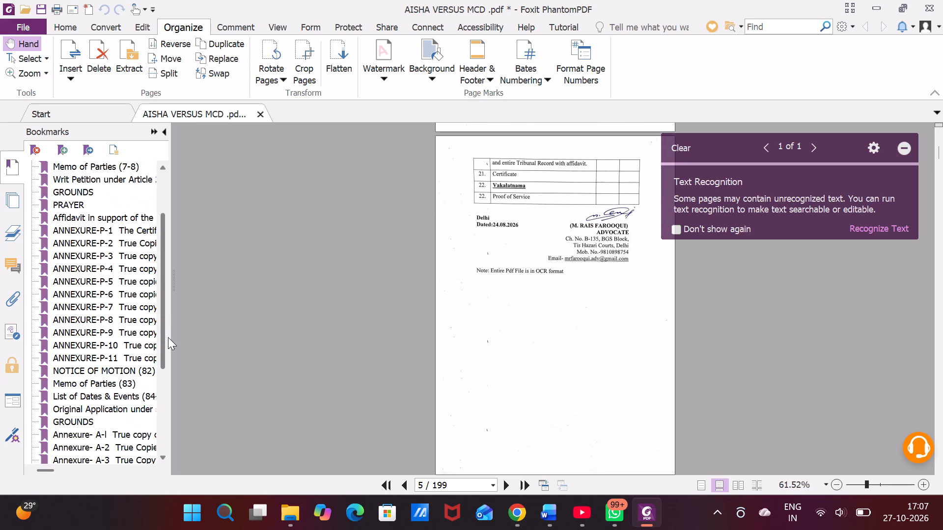
drag(168, 337, 170, 343)
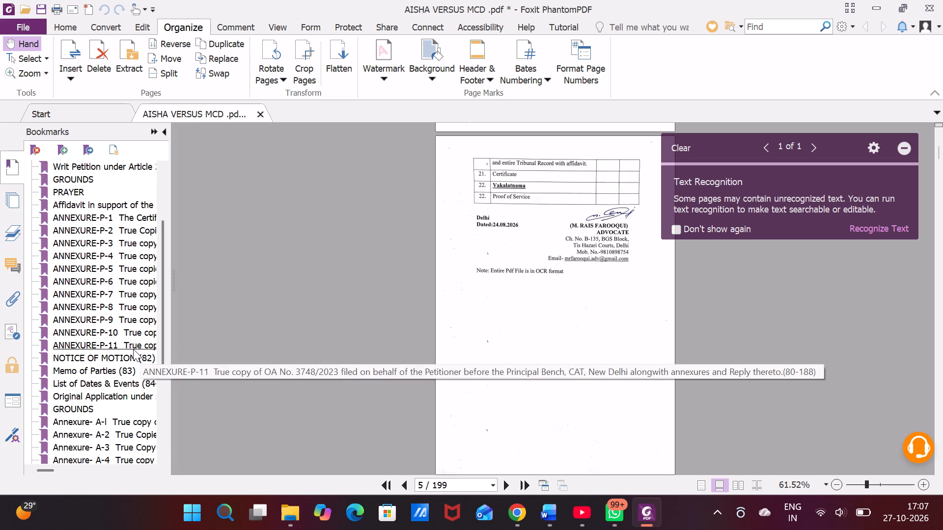
Add the bold 16-point Times Roman typewriter label A-D above the court heading on the first index page, page 2.
click(535, 306)
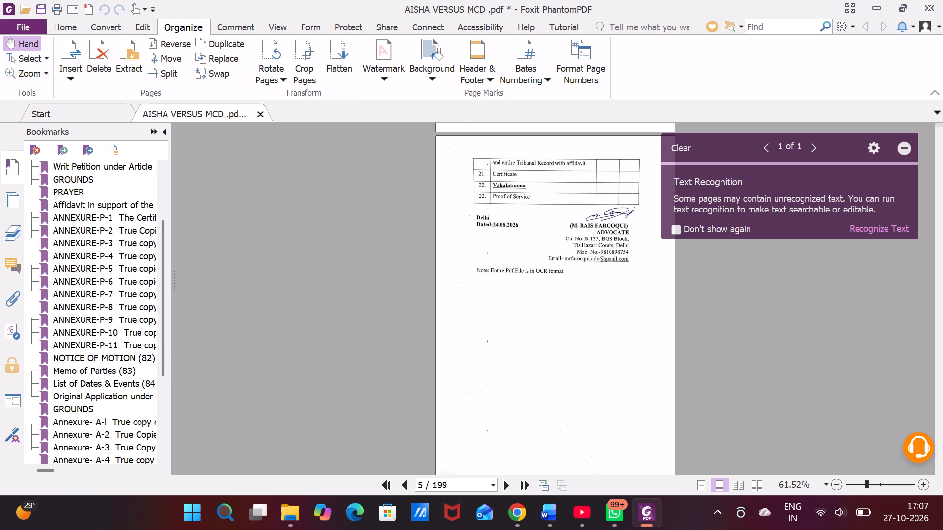
key(Up)
key(Up)
key(Up)
key(Up)
key(Up)
key(Up)
key(Up)
key(Up)
key(Up)
key(Up)
key(Up)
key(Up)
key(Up)
key(Up)
key(Up)
key(Up)
key(Up)
key(Up)
key(Up)
key(Up)
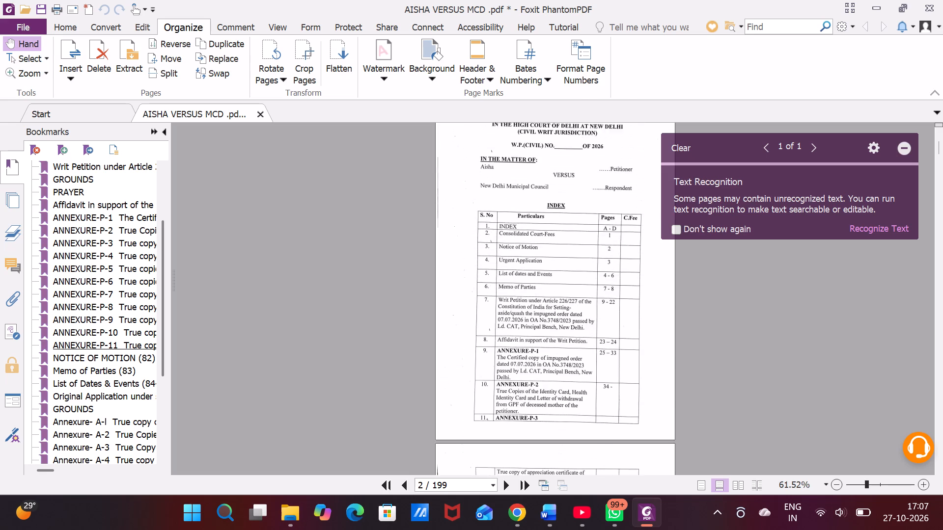
key(Down)
key(Down)
key(Down)
key(Down)
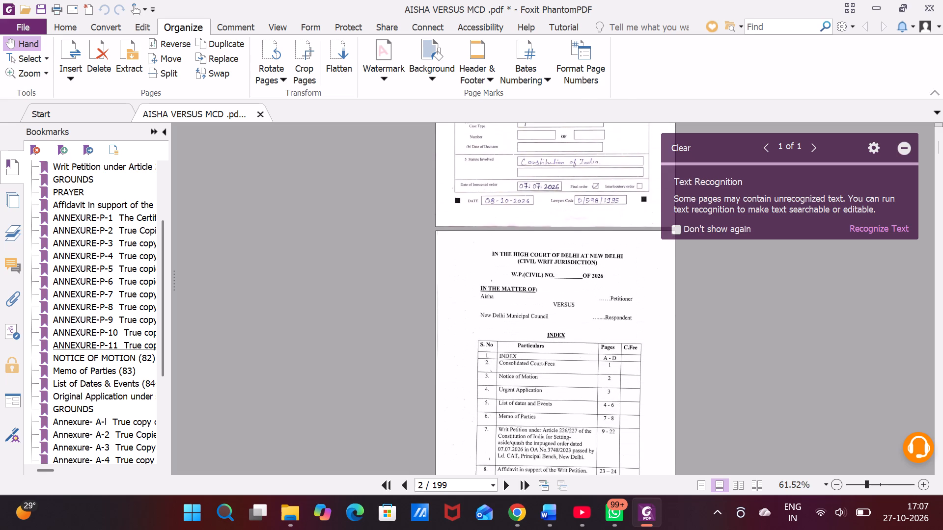
key(Down)
key(Down)
key(Down)
key(Down)
key(Down)
key(Down)
key(Down)
key(Down)
key(Down)
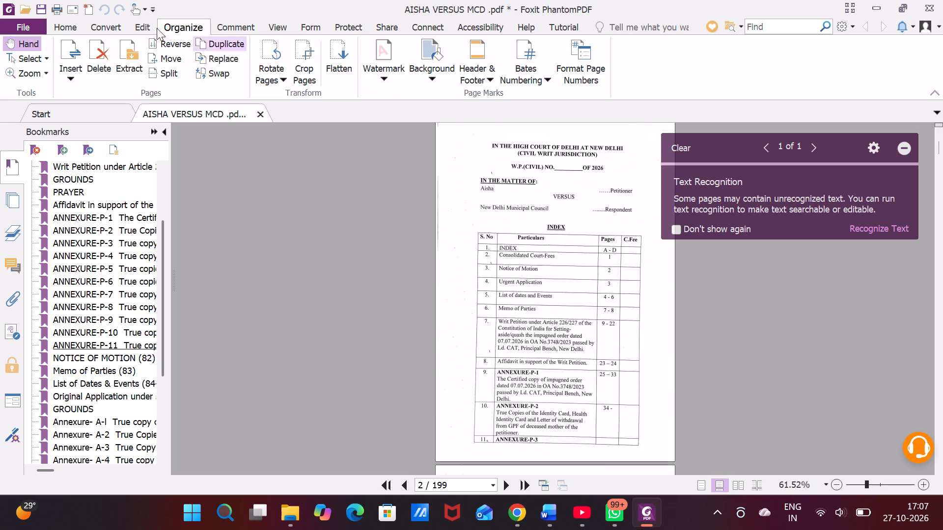
click(71, 24)
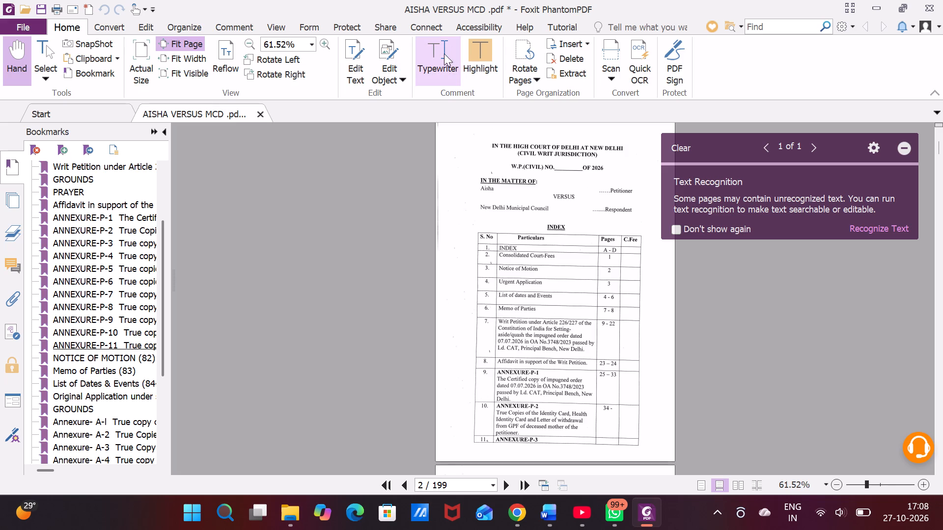
click(433, 58)
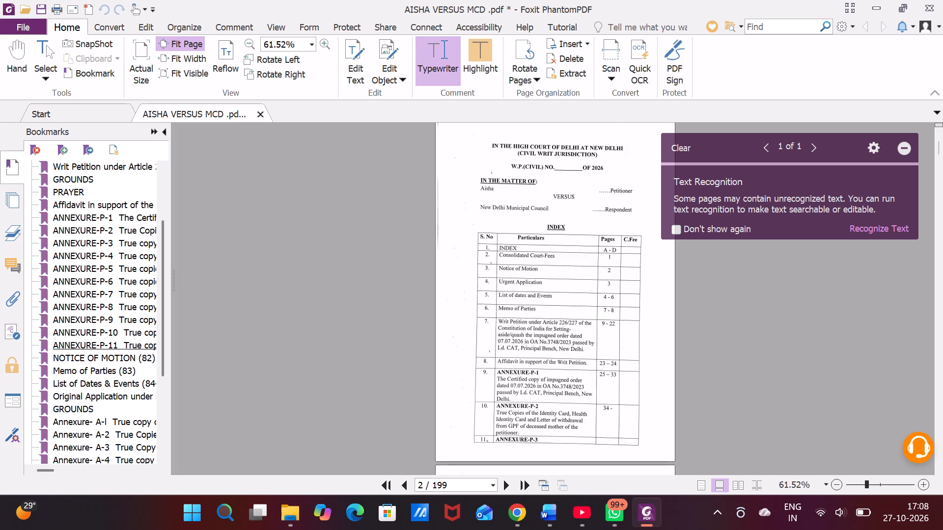
double_click(624, 135)
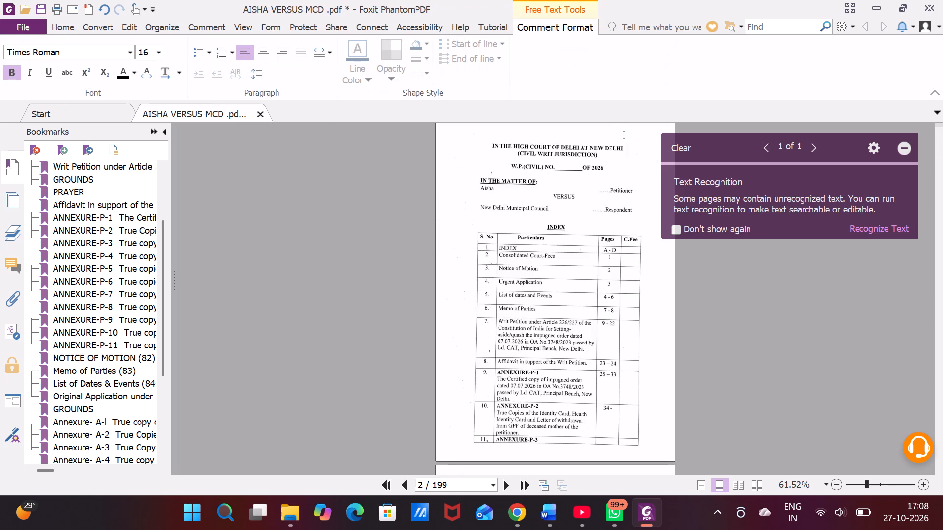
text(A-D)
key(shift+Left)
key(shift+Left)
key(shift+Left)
click(467, 179)
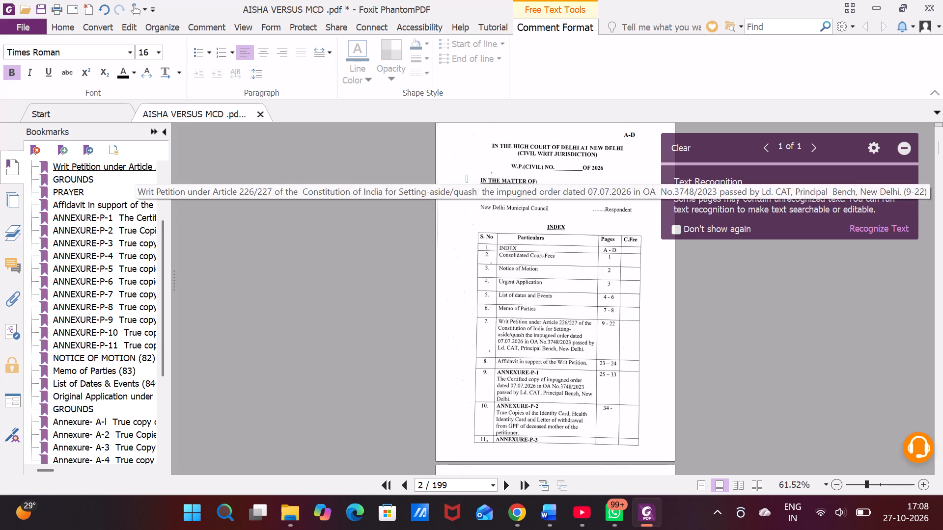
Set the INDEX bookmark's destination to the first inserted index page, page 2.
double_click(165, 177)
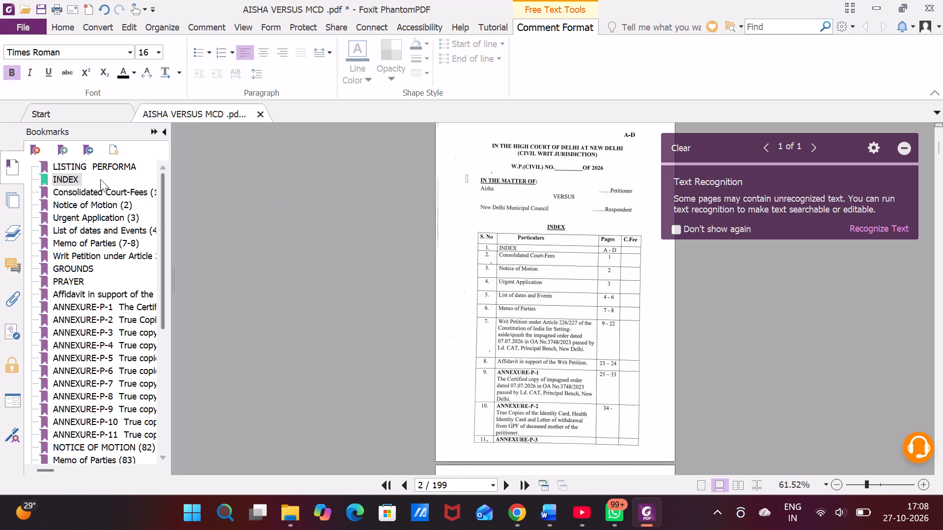
right_click(73, 181)
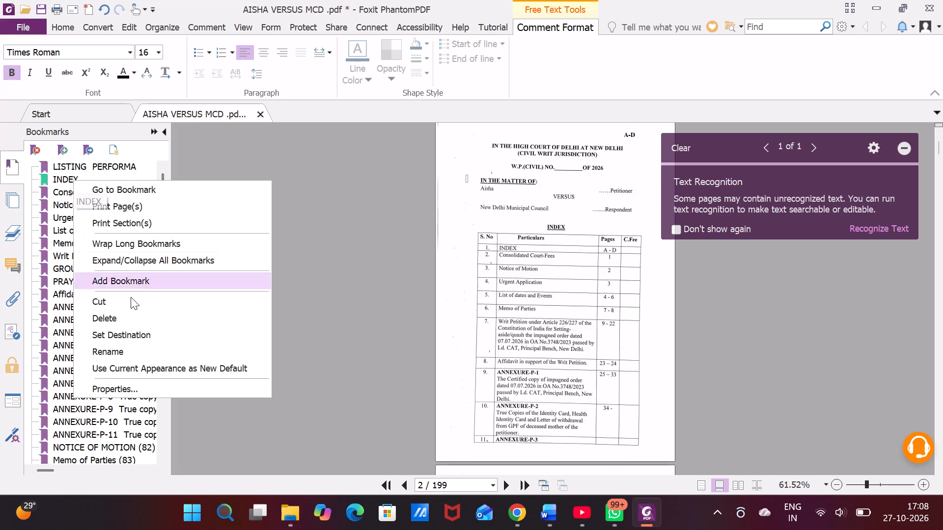
click(150, 334)
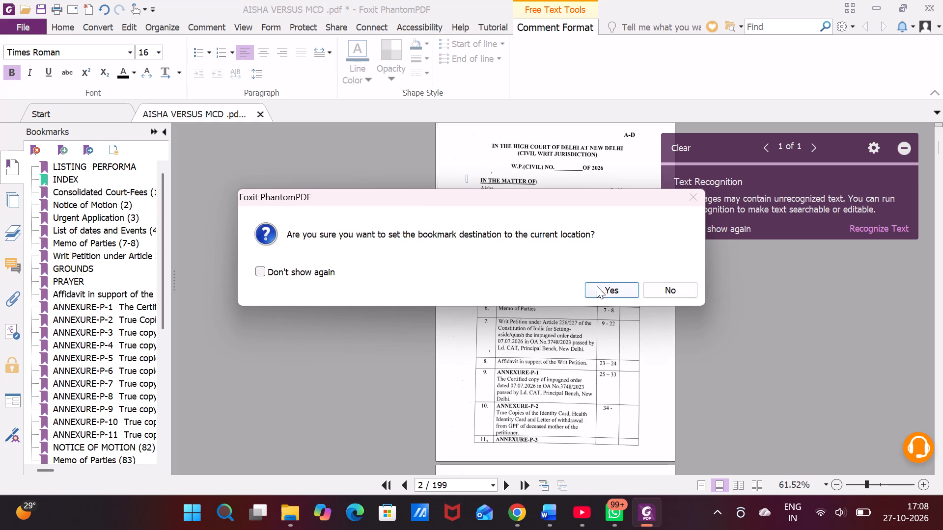
click(600, 284)
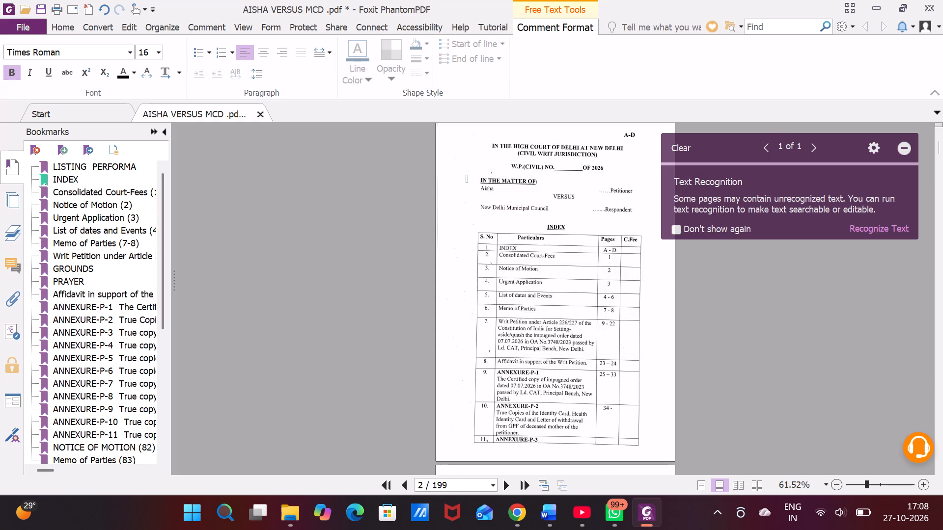
Go to the Application U/s 151 C.P.C. bookmark and switch off the Typewriter tool.
drag(165, 276, 194, 456)
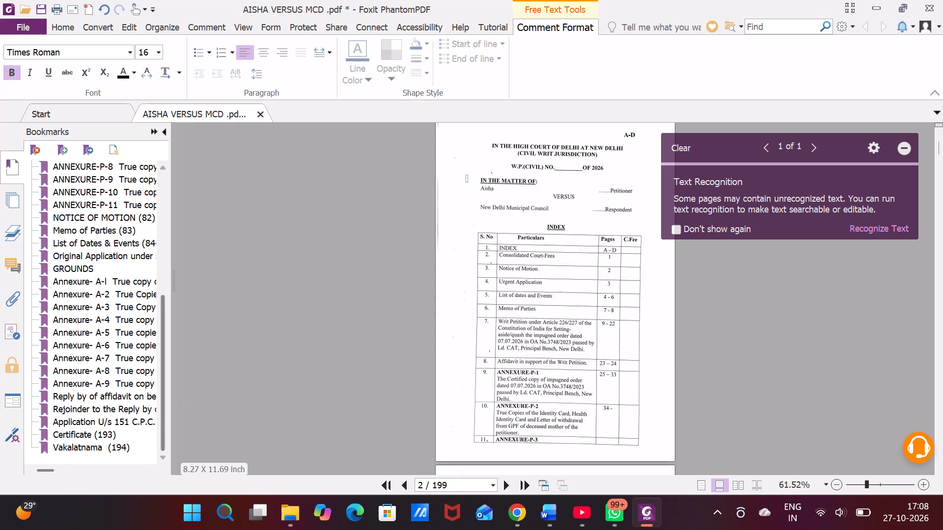
click(130, 424)
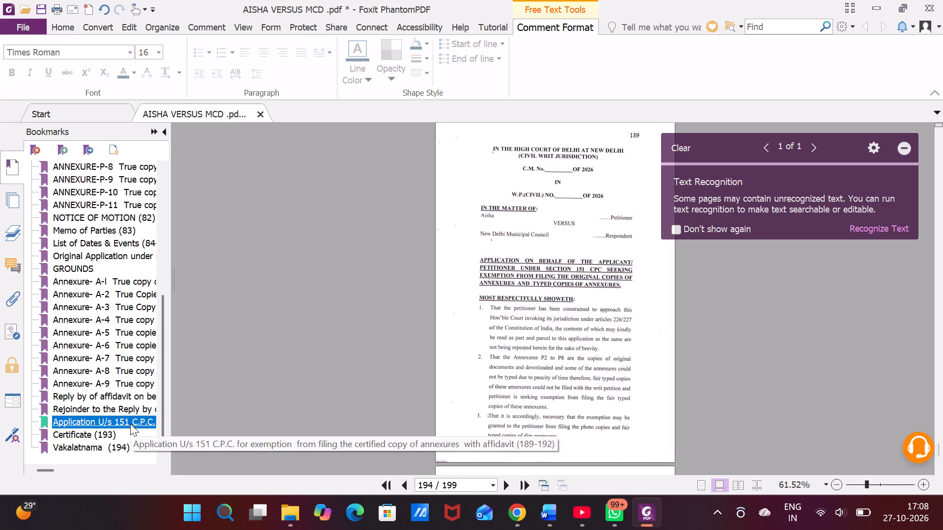
click(450, 327)
key(Up)
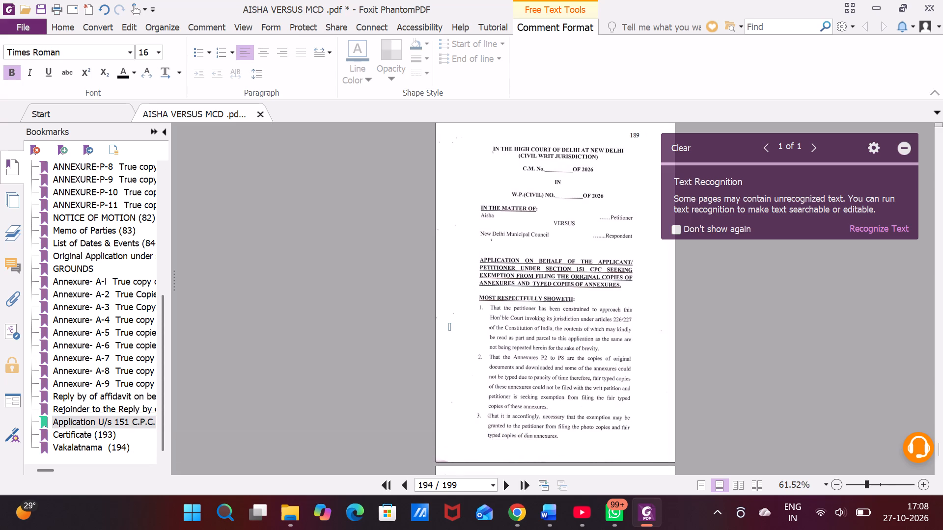
click(60, 25)
click(458, 241)
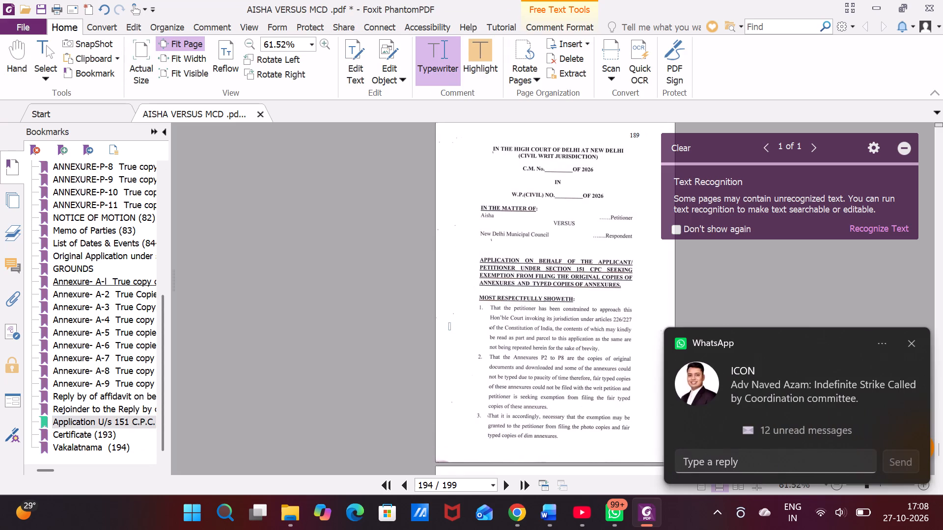
click(914, 342)
click(672, 363)
key(Down)
key(Down)
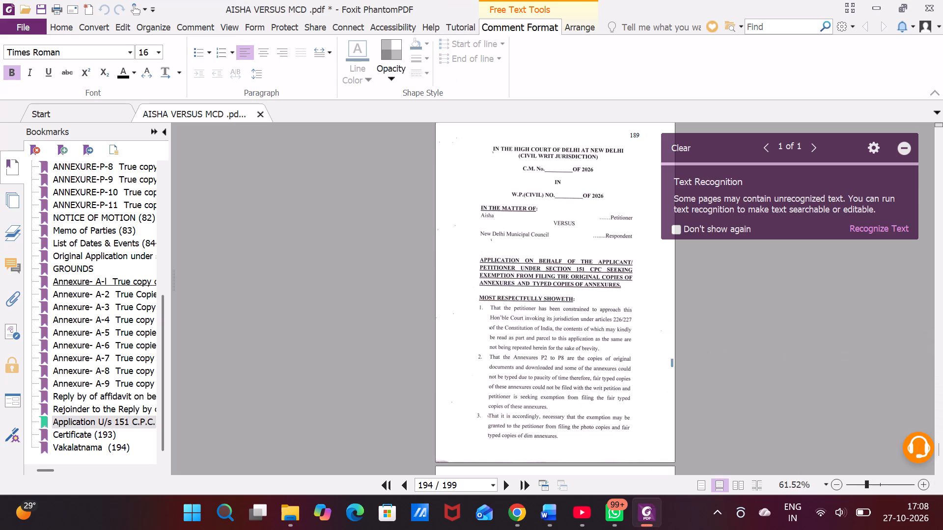
key(Up)
key(Up)
key(Up)
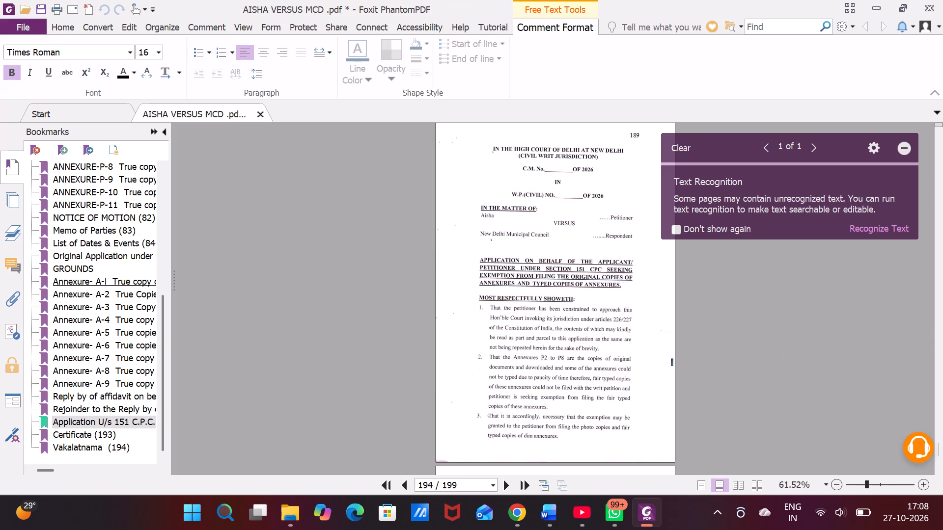
click(64, 28)
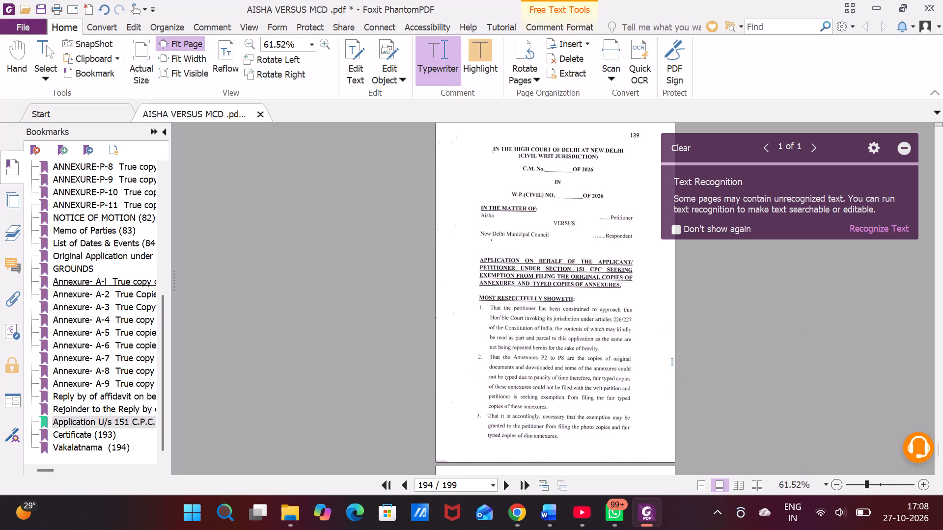
click(429, 76)
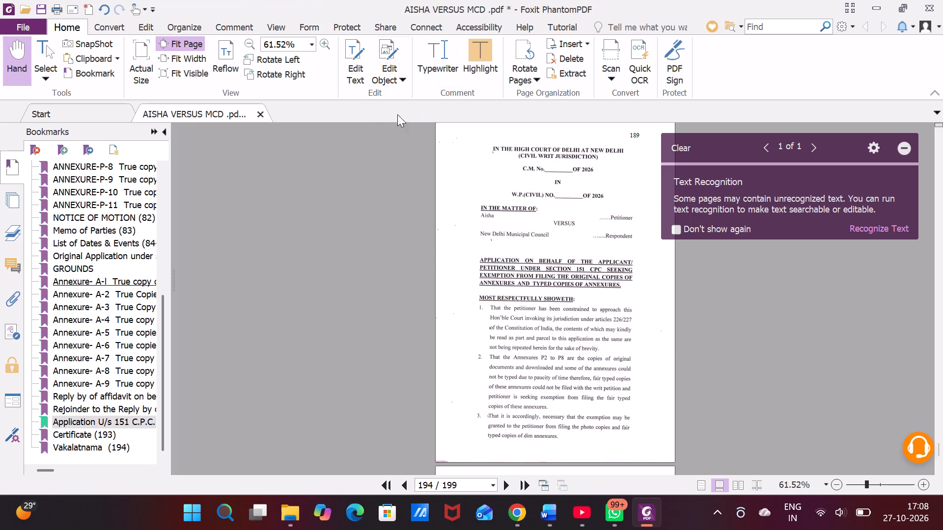
Examine where the rejoinder ends and the Section 151 exemption application begins, around pages numbered 188 and 189.
click(464, 156)
key(Up)
key(Up)
key(Up)
key(Up)
key(Up)
key(Up)
key(Up)
key(Up)
key(Up)
key(Up)
key(Up)
key(Up)
key(Up)
key(Up)
key(Up)
key(Up)
key(Up)
key(Up)
key(Up)
key(Up)
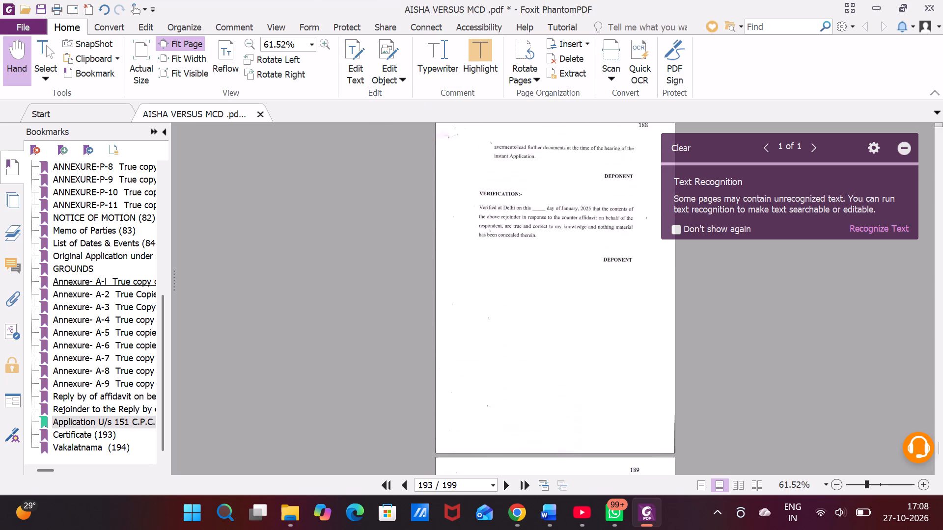
key(Down)
key(Down)
key(Down)
key(Down)
key(Down)
key(Down)
key(Down)
key(Down)
key(Down)
key(Down)
key(Down)
key(Down)
key(Down)
key(Down)
key(Down)
key(Down)
key(Down)
key(Down)
key(Down)
key(Down)
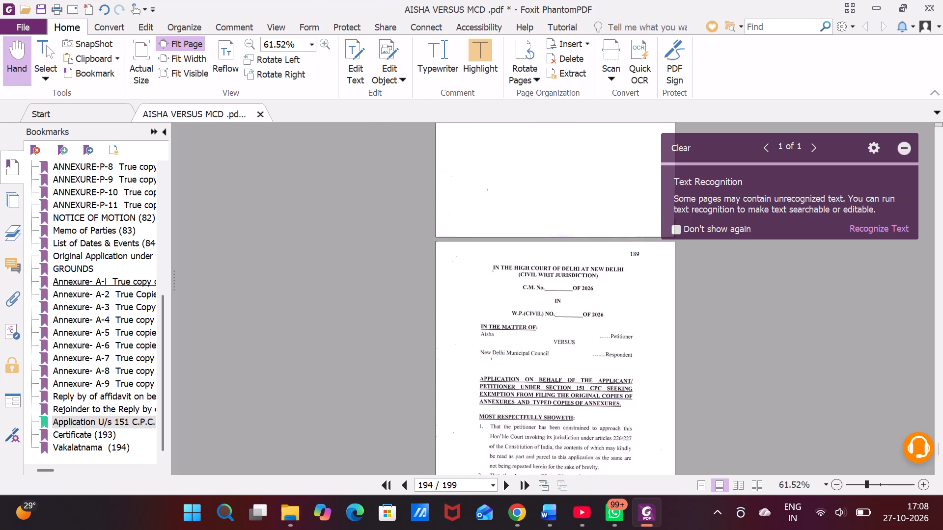
key(Down)
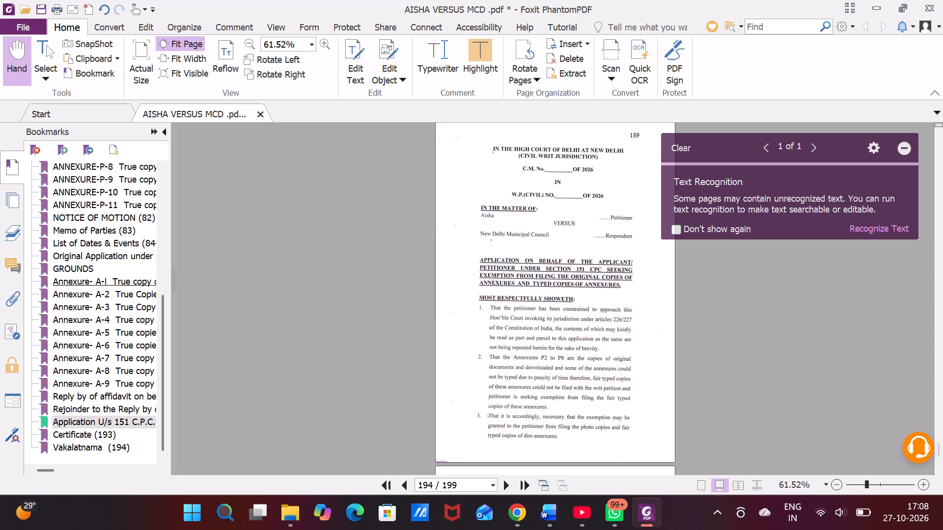
Delete PDF page 194, the first page of the Section 151 exemption application, numbered 189.
click(463, 241)
click(182, 26)
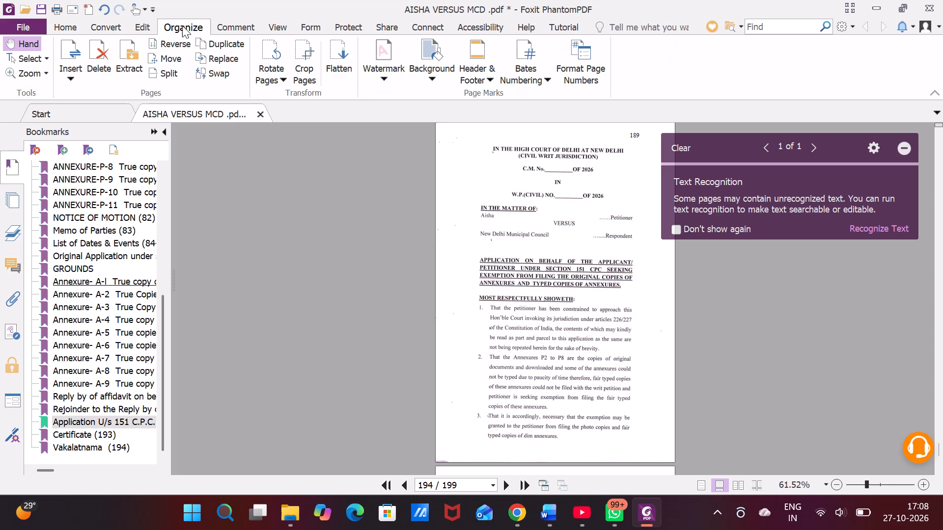
click(100, 63)
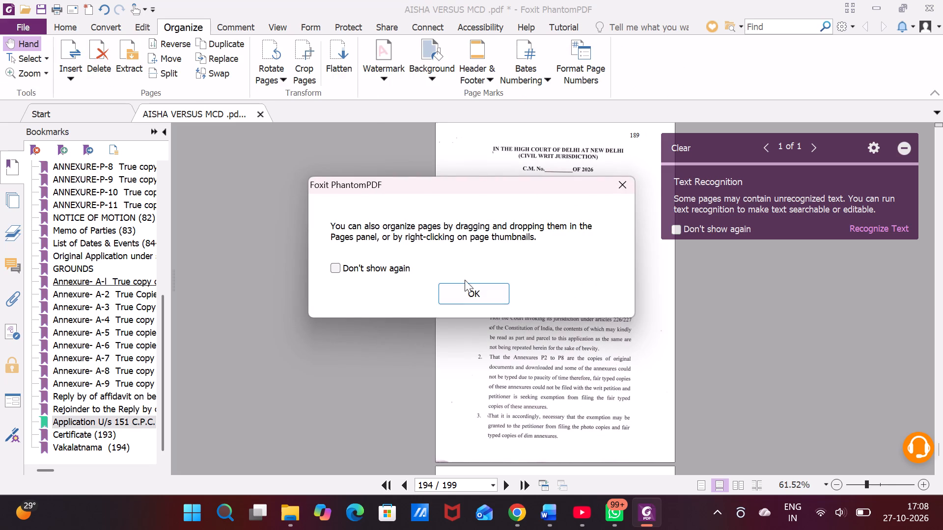
click(470, 291)
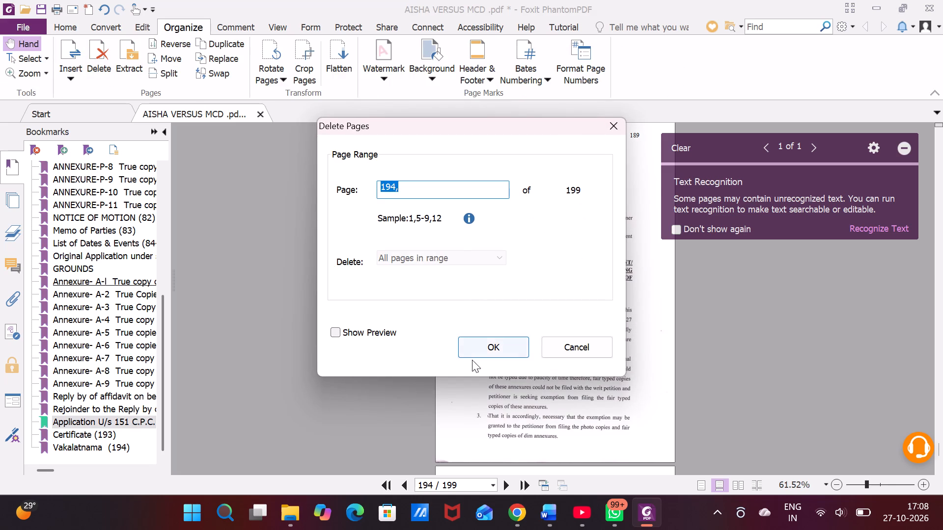
click(486, 351)
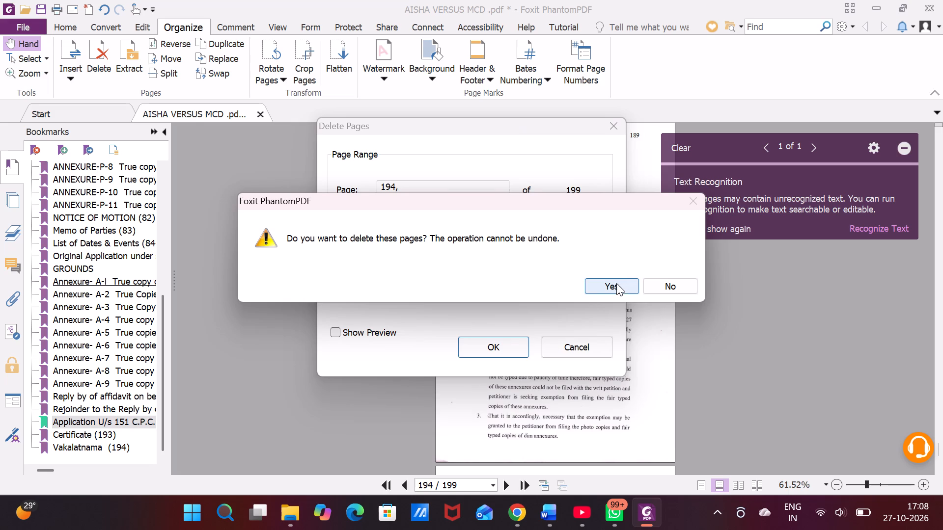
click(611, 286)
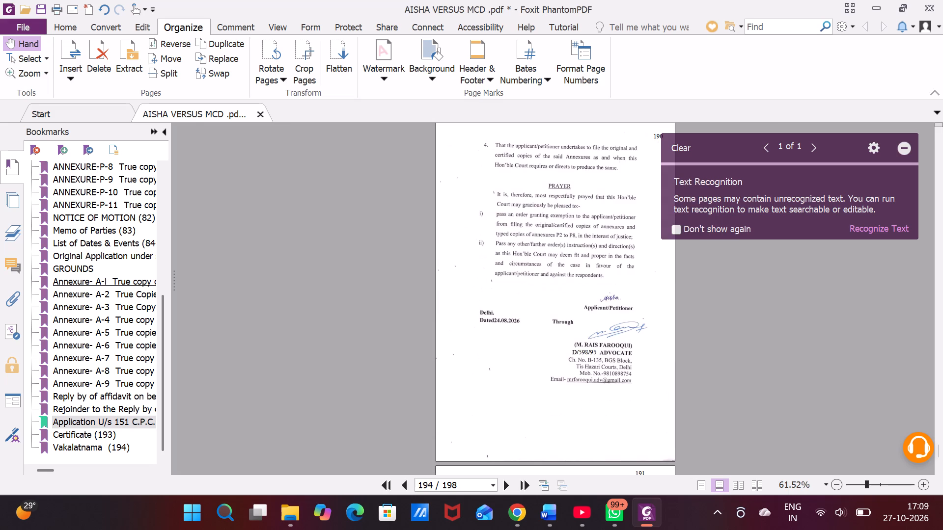
Delete PDF page 194, the remaining page of the old Section 151 application, numbered 190.
click(490, 281)
click(102, 68)
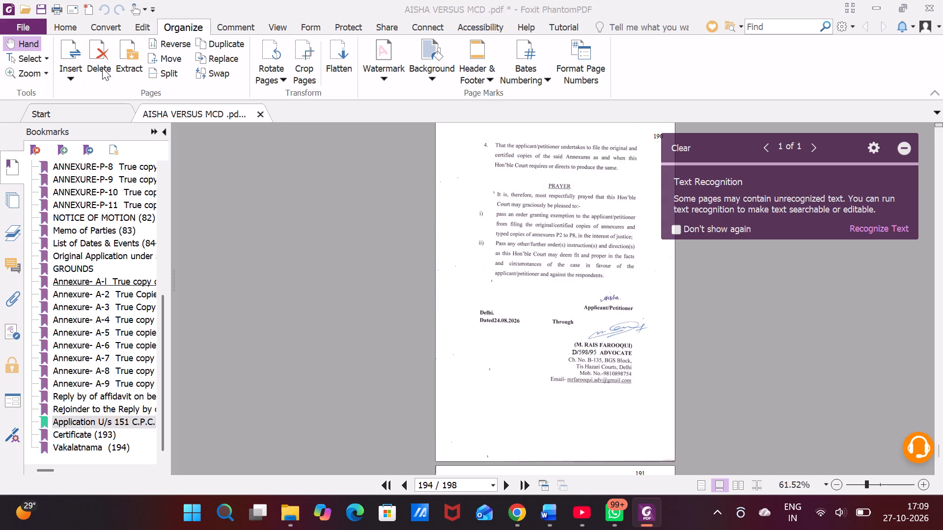
click(465, 291)
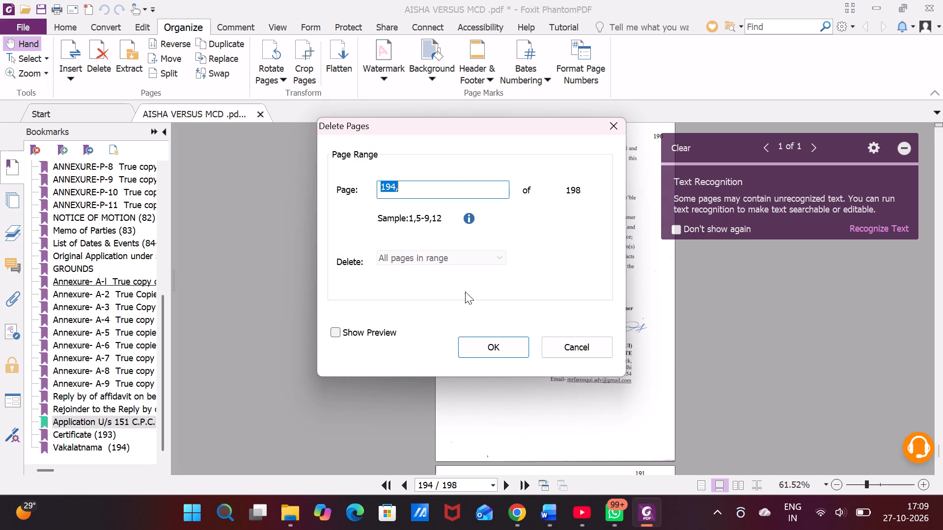
click(491, 348)
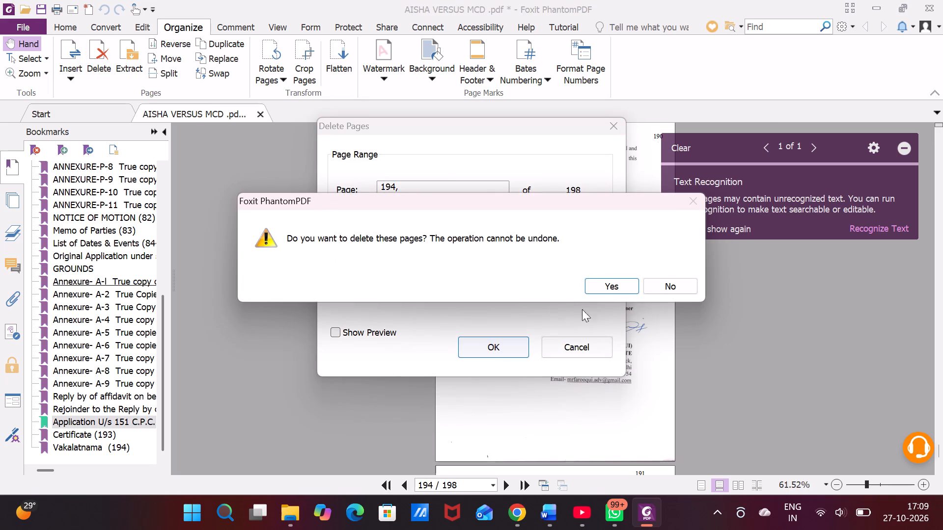
click(605, 292)
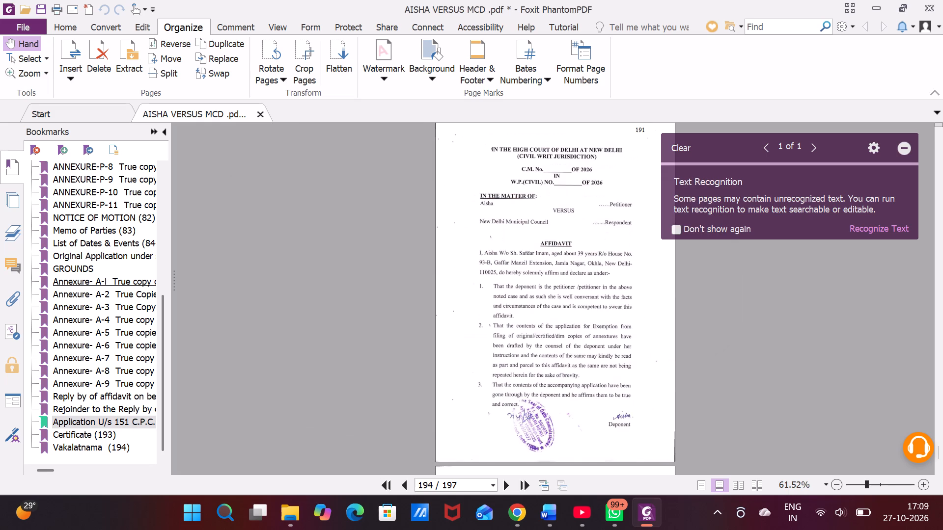
Examine the junction between the rejoinder's last page, numbered 188, and the exemption affidavit, numbered 191.
click(645, 301)
key(Up)
key(Up)
key(Up)
key(Up)
key(Up)
key(Up)
key(Up)
key(Up)
key(Up)
key(Up)
key(Up)
key(Up)
key(Up)
key(Up)
key(Up)
key(Up)
key(Up)
key(Up)
key(Up)
key(Up)
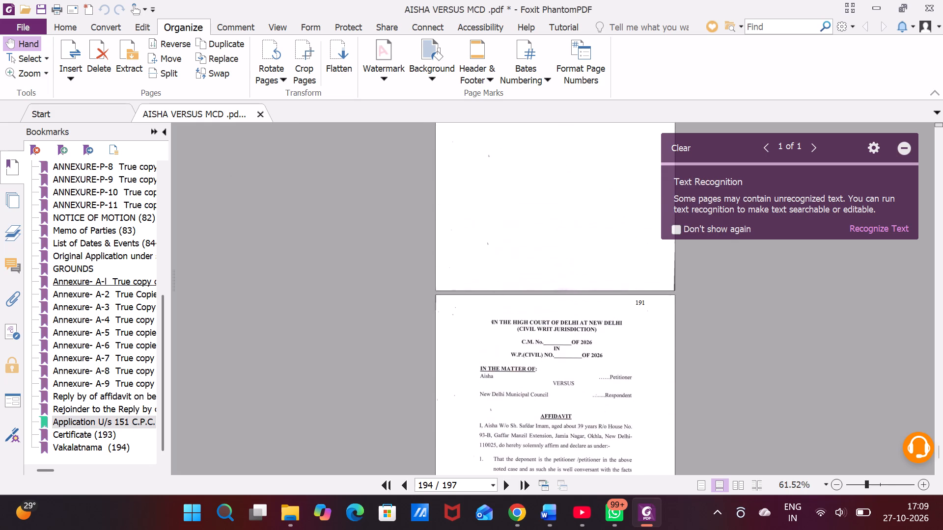
key(Down)
key(Down)
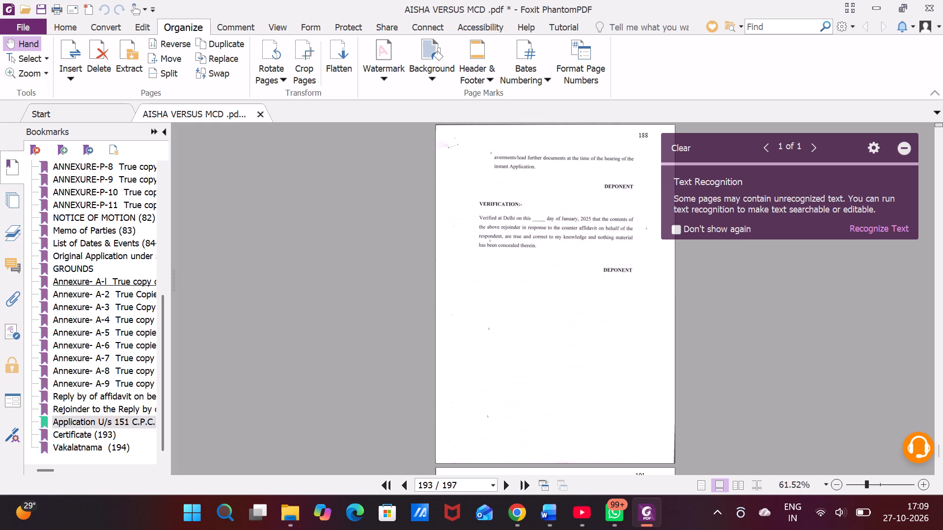
key(Up)
key(Down)
key(Down)
key(Down)
key(Down)
key(Down)
key(Down)
key(Down)
key(Down)
key(Down)
key(Down)
key(Down)
key(Down)
key(Down)
key(Down)
key(Down)
key(Down)
key(Down)
key(Down)
key(Down)
key(Down)
key(Down)
key(Down)
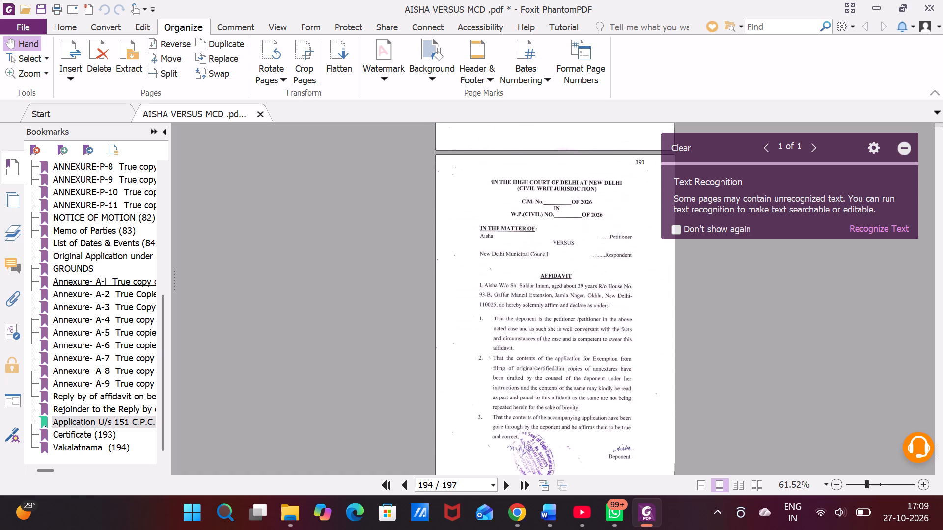
key(Down)
key(Down)
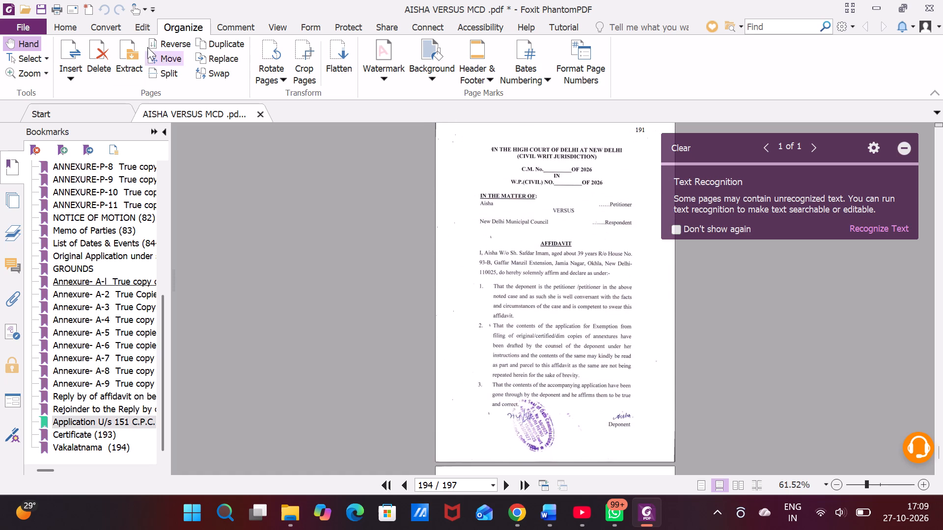
Insert pages 1-2 of Document 38, the revised Section 151 exemption application, before page 194.
click(79, 69)
click(101, 93)
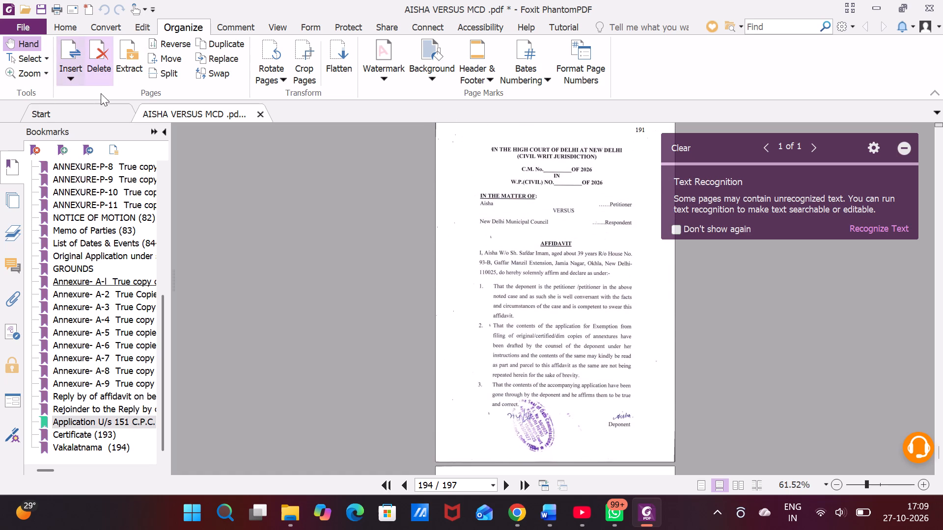
click(469, 288)
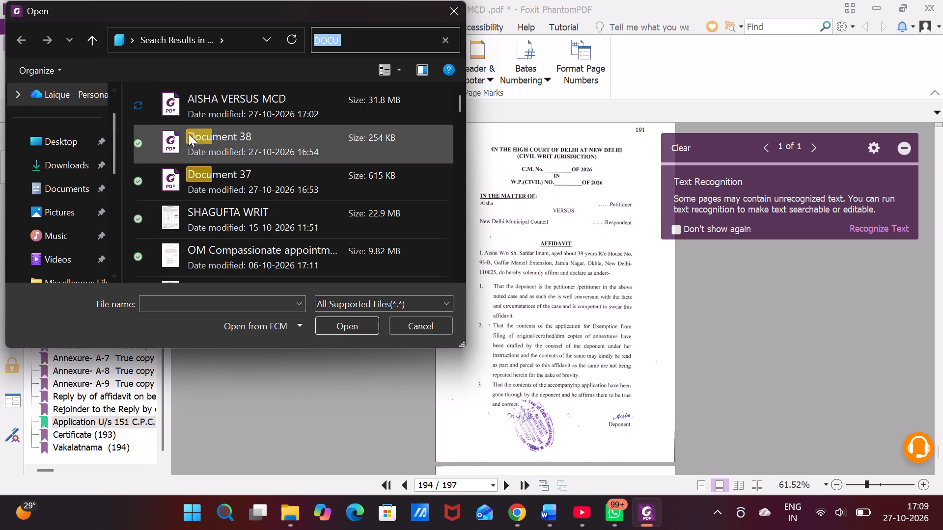
click(272, 143)
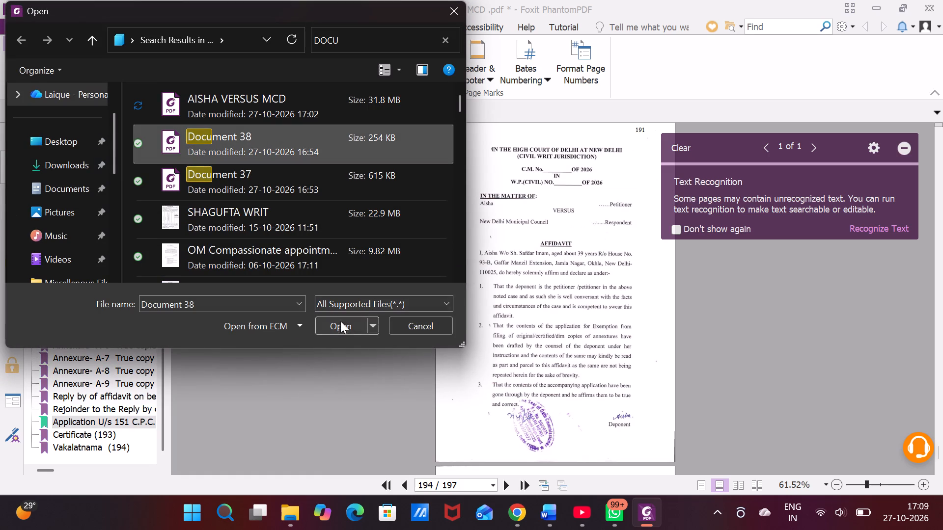
click(341, 323)
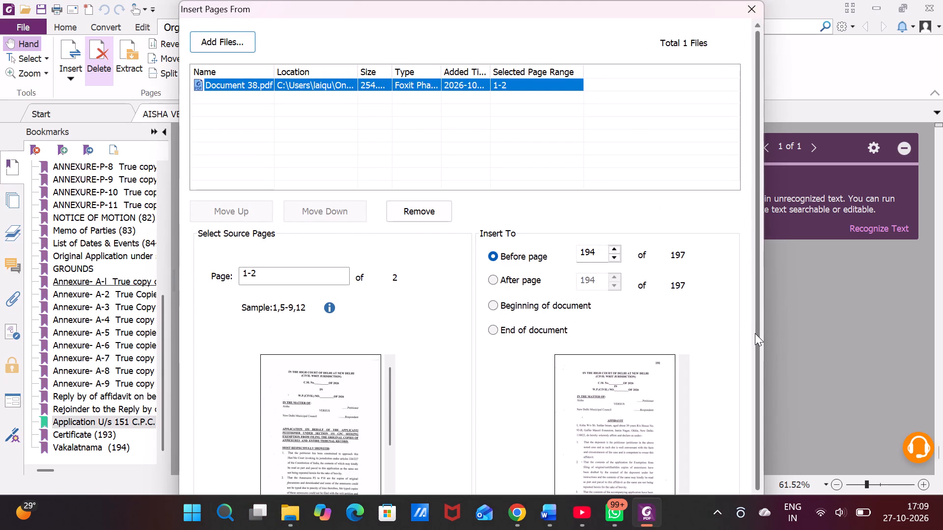
drag(755, 333, 754, 508)
click(624, 474)
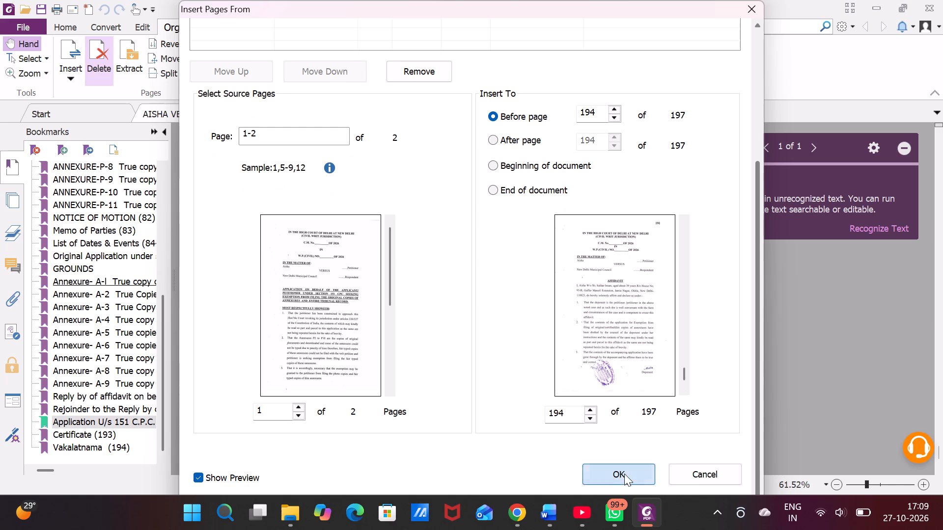
Review the inserted Section 151 application pages, 194 and 195, and how they follow the rejoinder's last page.
click(649, 391)
key(Up)
key(Up)
key(Up)
key(Up)
key(Up)
key(Up)
key(Up)
key(Up)
key(Up)
key(Up)
key(Up)
key(Up)
key(Up)
key(Up)
key(Up)
key(Up)
key(Up)
key(Up)
key(Up)
key(Up)
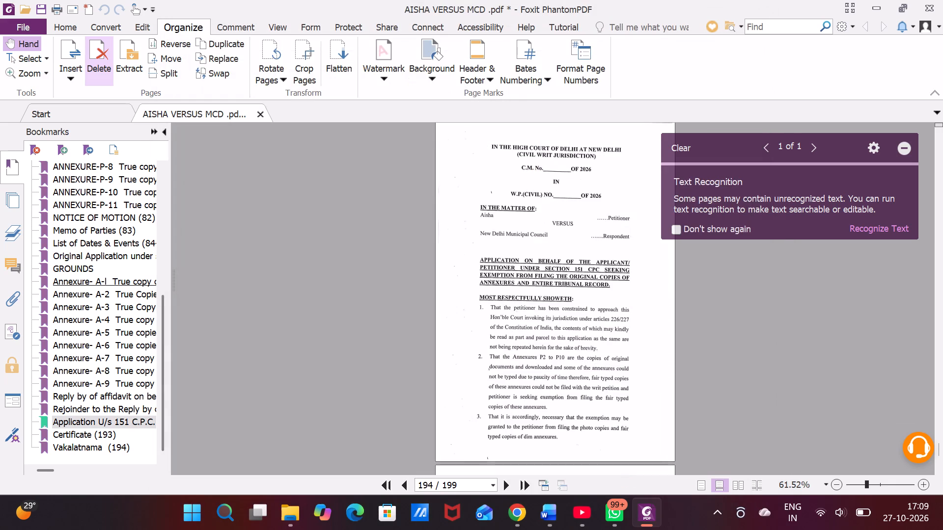
key(Up)
key(Up)
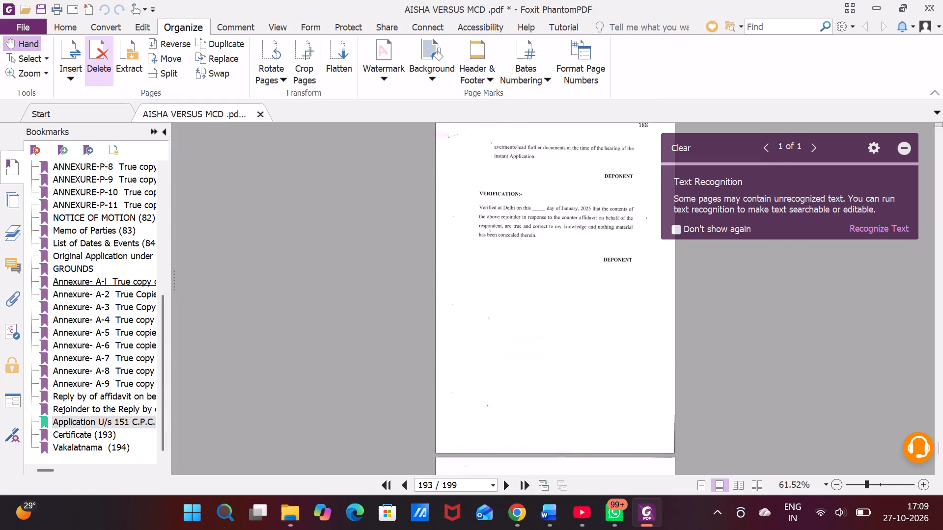
key(Down)
key(Down)
key(Down)
key(Down)
key(Down)
key(Down)
key(Down)
key(Down)
key(Down)
key(Down)
key(Down)
key(Down)
key(Down)
key(Down)
key(Down)
key(Down)
key(Down)
key(Down)
key(Down)
key(Down)
key(Down)
key(Down)
key(Down)
key(Down)
key(Down)
key(Down)
key(Down)
key(Down)
key(Down)
key(Down)
key(Down)
key(Down)
key(Down)
key(Down)
key(Down)
key(Down)
key(Down)
key(Down)
key(Down)
key(Down)
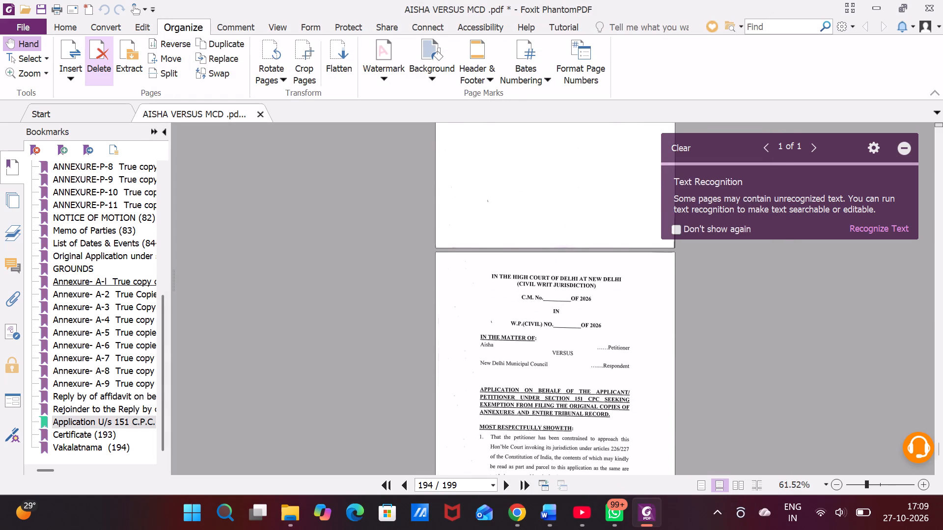
key(Down)
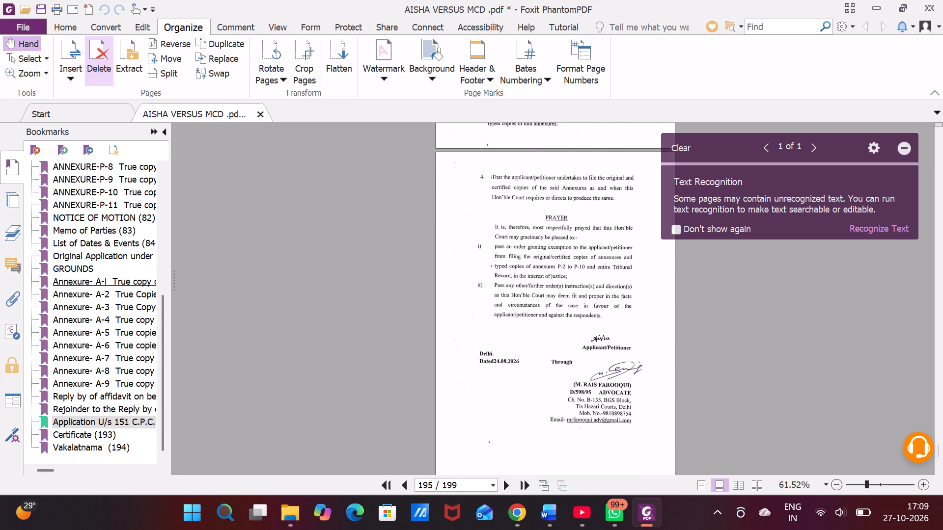
key(Down)
key(Down)
key(Up)
key(Up)
key(Up)
key(Up)
key(Up)
key(Up)
key(Up)
key(Up)
key(Up)
key(Up)
key(Up)
key(Up)
key(Up)
key(Up)
key(Up)
key(Up)
key(Up)
key(Up)
key(Up)
key(Up)
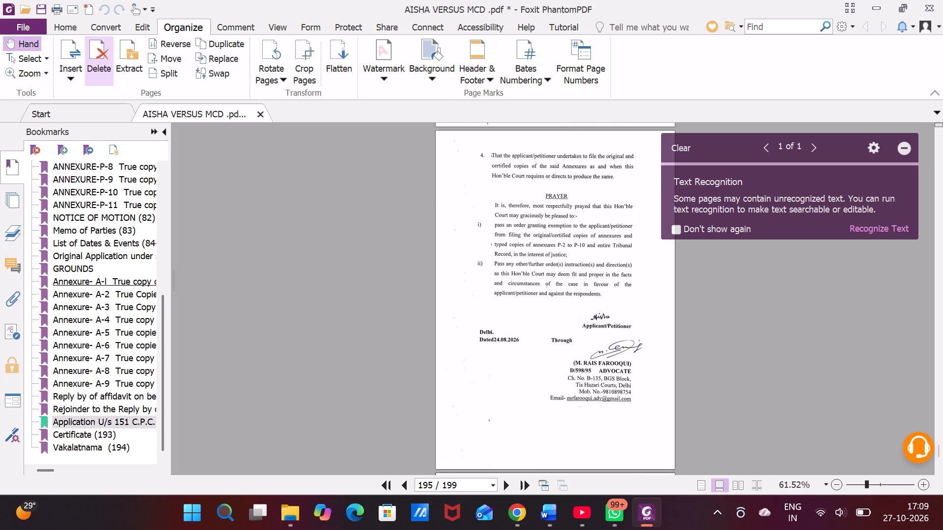
Examine the junction between the rejoinder's last page and the inserted Section 151 application to check their page numbering.
key(Up)
key(Up)
key(Up)
key(Up)
key(Up)
key(Up)
key(Up)
key(Up)
key(Up)
key(Up)
key(Up)
key(Up)
key(Up)
key(Up)
key(Up)
key(Up)
key(Up)
key(Up)
key(Up)
key(Up)
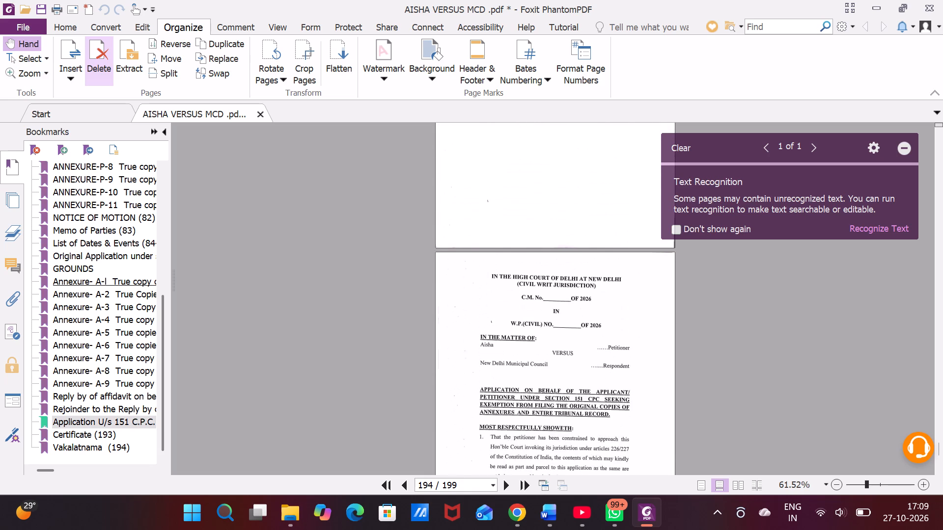
key(Down)
key(Down)
key(Down)
key(Down)
key(Down)
key(Down)
key(Down)
key(Down)
key(Down)
key(Down)
key(Down)
key(Down)
key(Down)
key(Down)
key(Down)
key(Down)
key(Down)
key(Down)
key(Down)
key(Down)
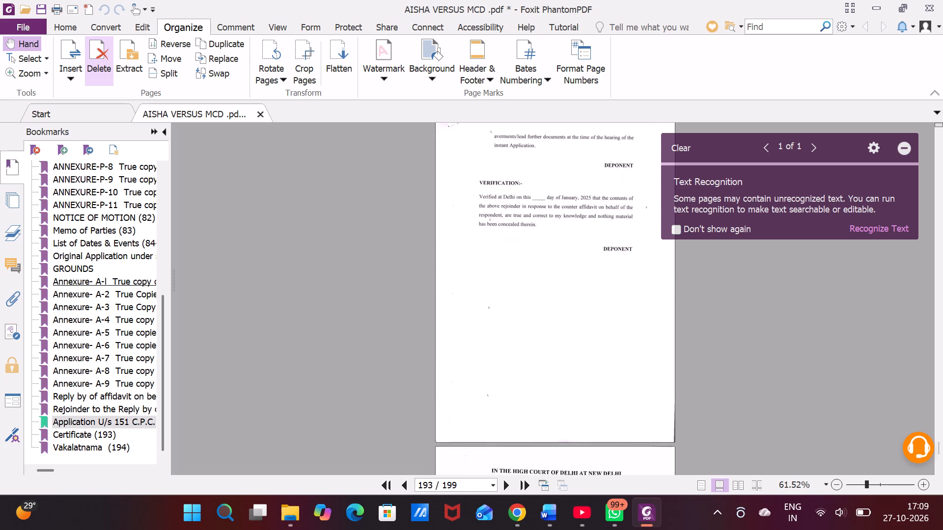
key(Down)
key(Down)
key(Down)
key(Down)
key(Down)
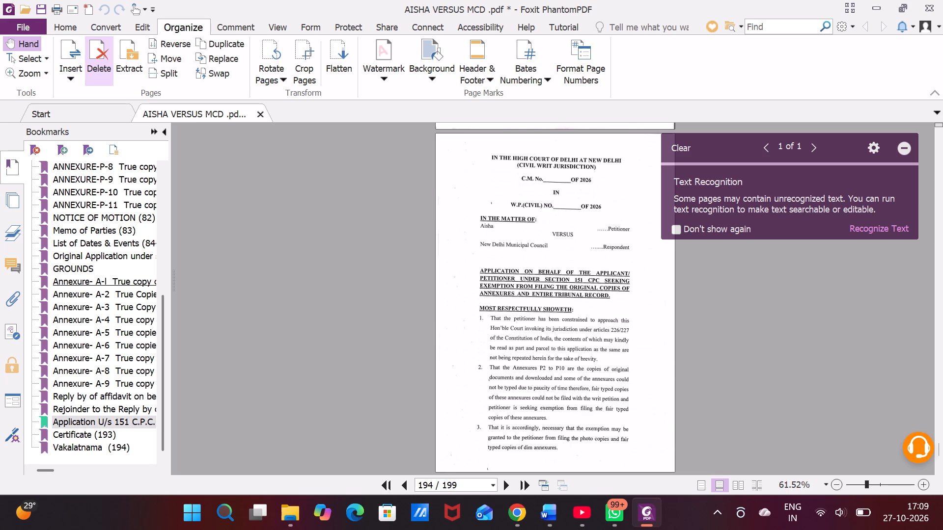
key(Down)
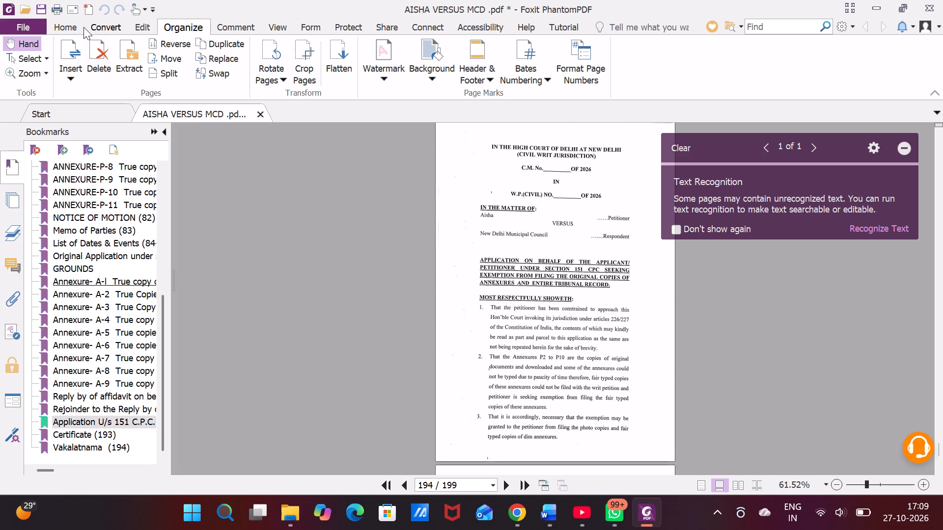
Add the page number 189 with the Typewriter at the top corner of PDF page 194, the Section 151 application's first page.
click(71, 27)
click(436, 62)
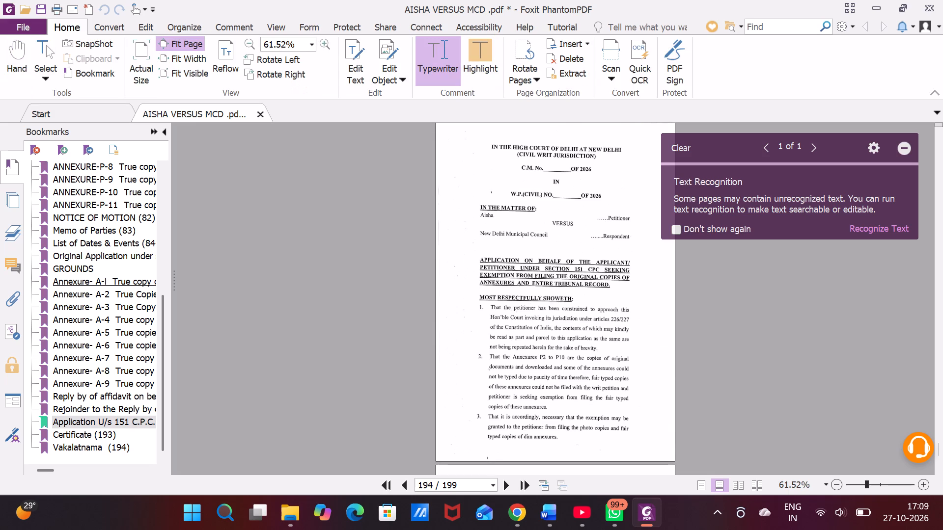
double_click(634, 134)
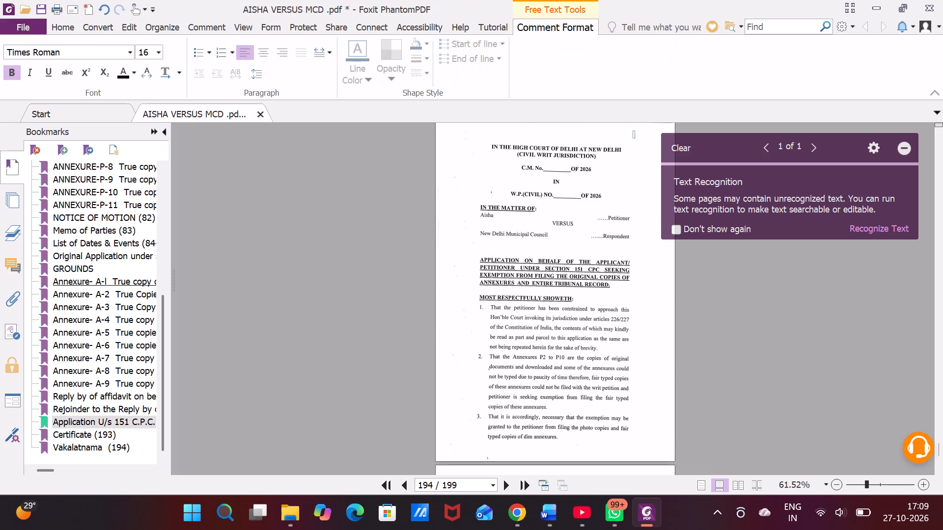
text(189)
Add the page number 190 at the top corner of PDF page 195, the Section 151 application's second page.
triple_click(941, 466)
triple_click(941, 466)
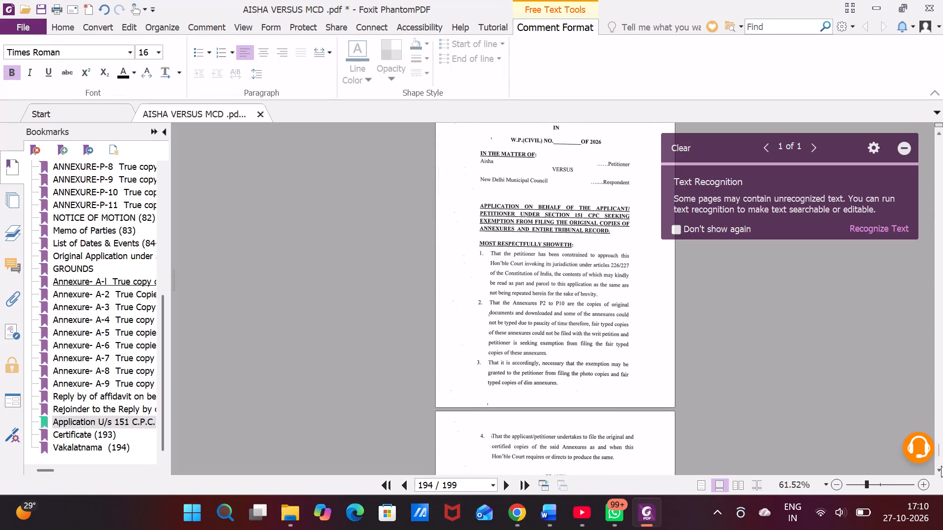
click(941, 466)
click(651, 400)
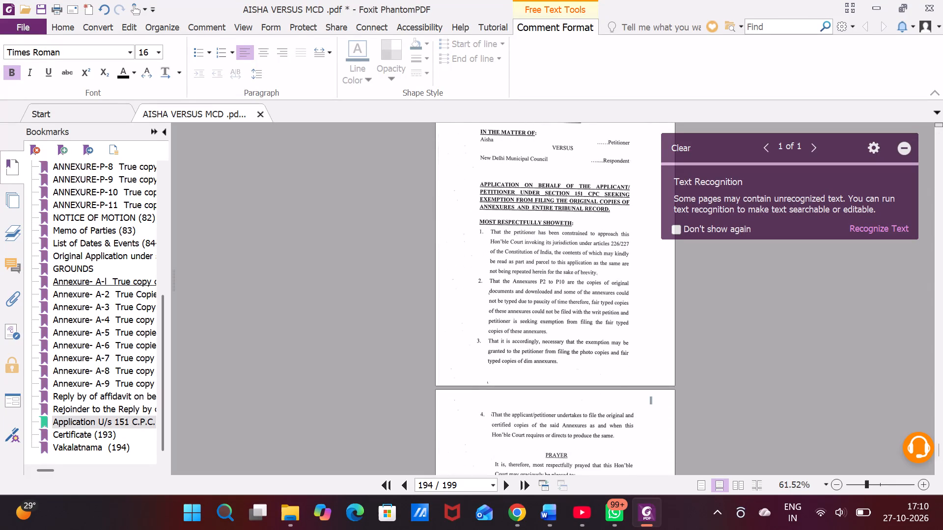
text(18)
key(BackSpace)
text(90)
click(719, 443)
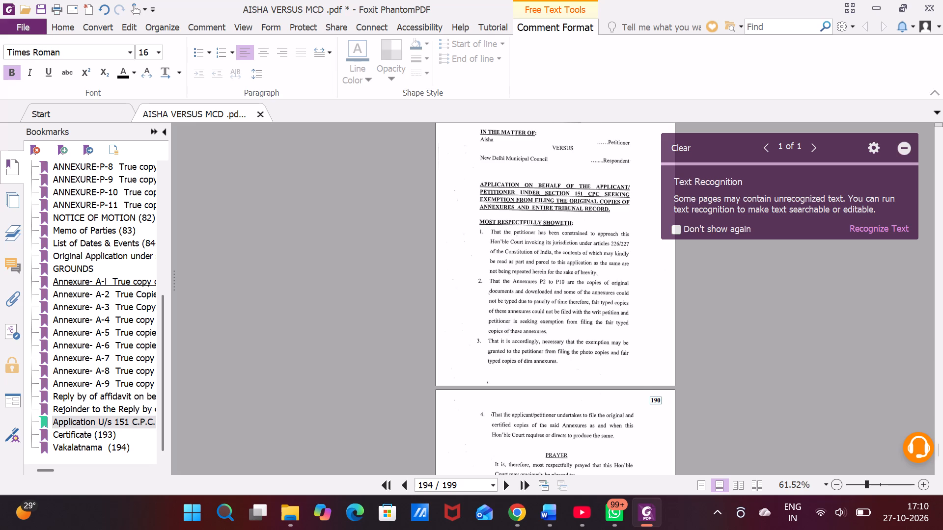
Save the PDF and collapse the text recognition notice.
key(ctrl+s)
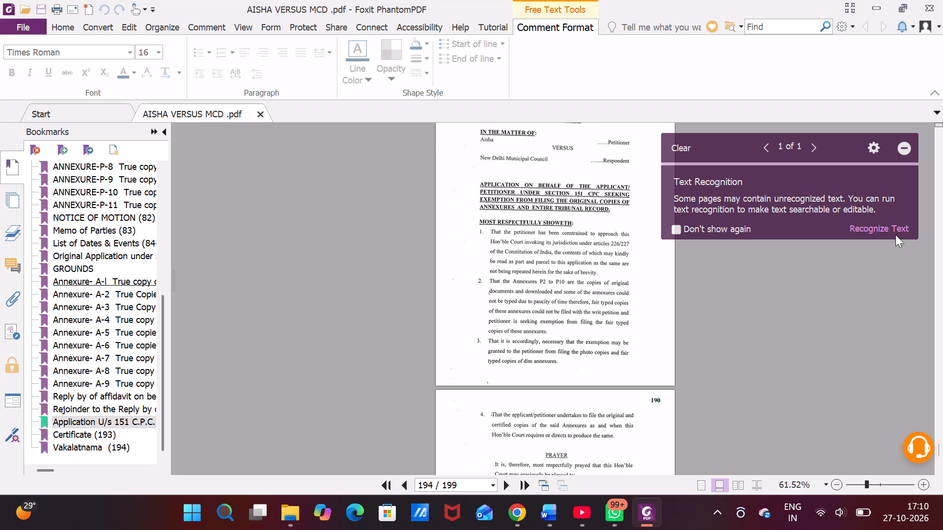
click(903, 143)
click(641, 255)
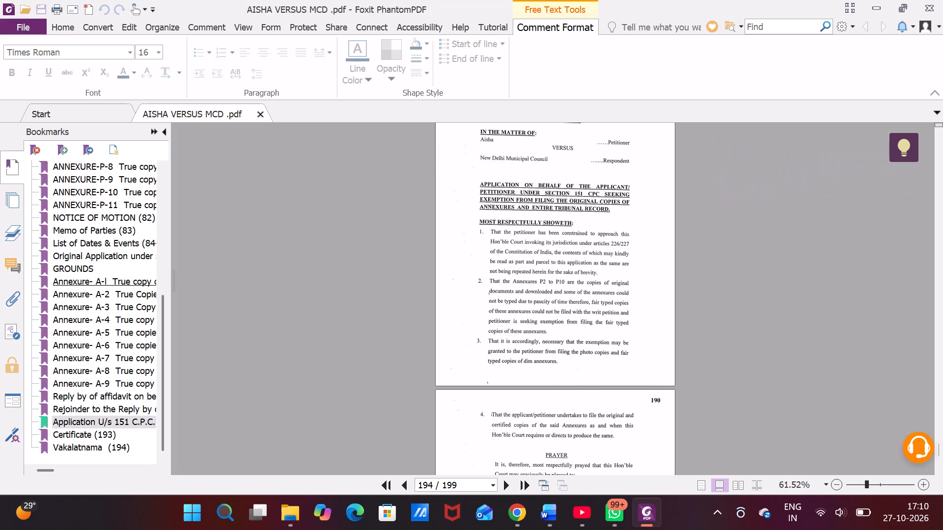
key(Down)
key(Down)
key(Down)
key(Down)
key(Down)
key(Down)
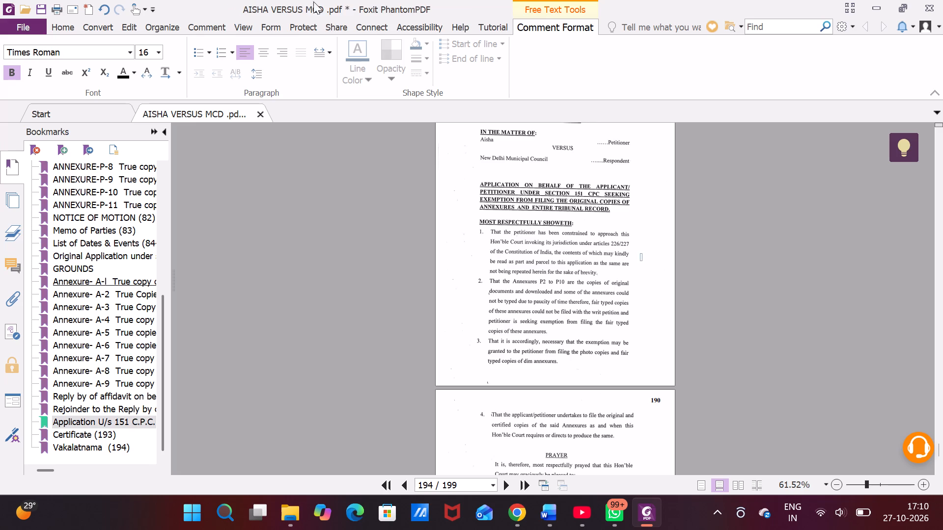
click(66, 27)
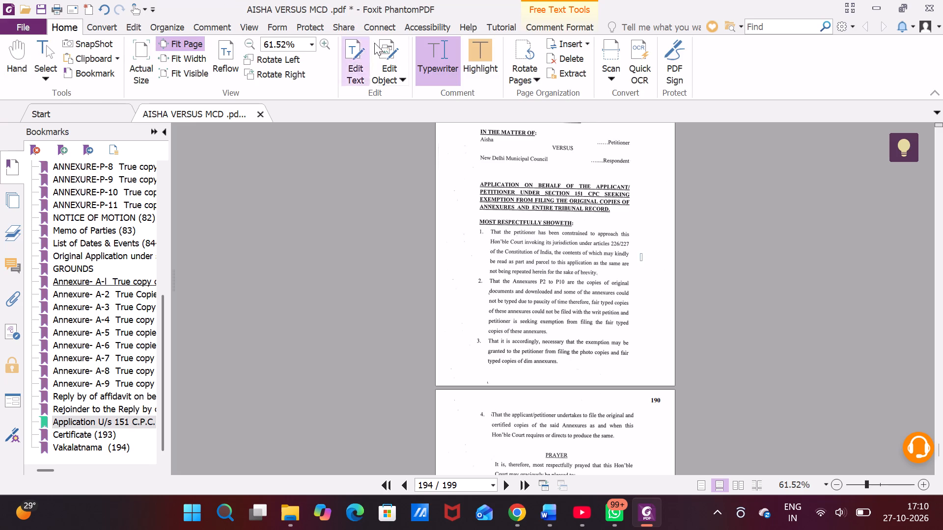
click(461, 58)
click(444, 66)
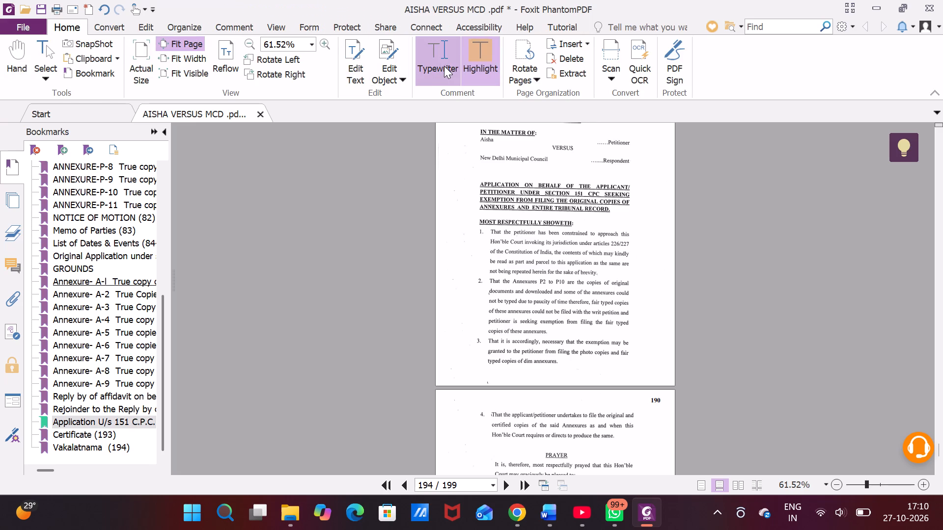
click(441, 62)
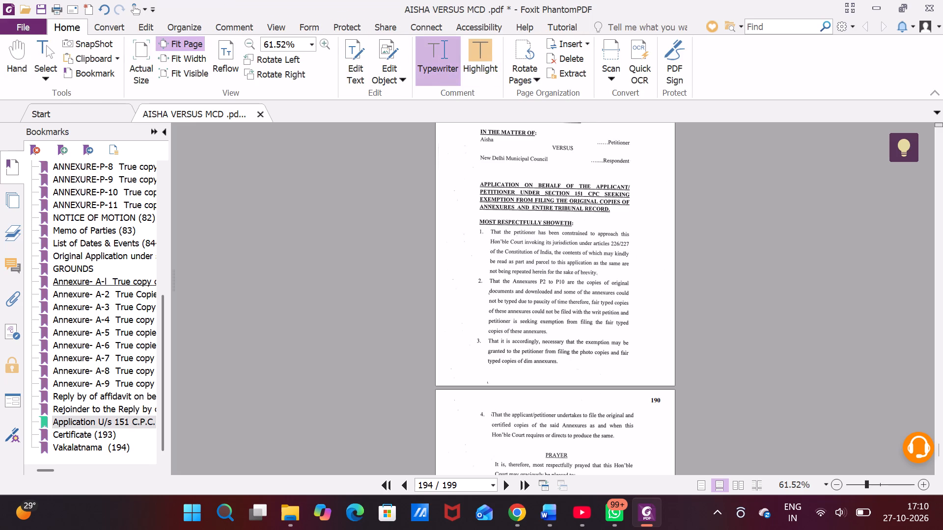
Check the added page numbers on the Section 151 application and how they follow the rejoinder's last page.
key(Up)
key(Up)
key(Up)
key(Up)
key(Up)
key(Up)
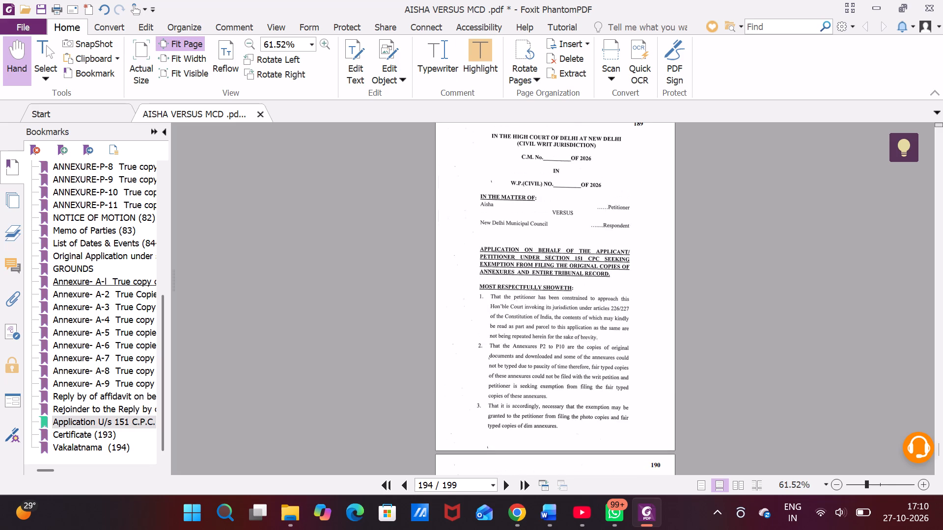
key(Up)
key(Up)
key(Up)
key(Up)
key(Up)
key(Up)
key(Up)
key(Up)
key(Up)
key(Up)
key(Up)
key(Up)
key(Up)
key(Up)
key(Up)
key(Up)
key(Up)
key(Up)
key(Up)
key(Up)
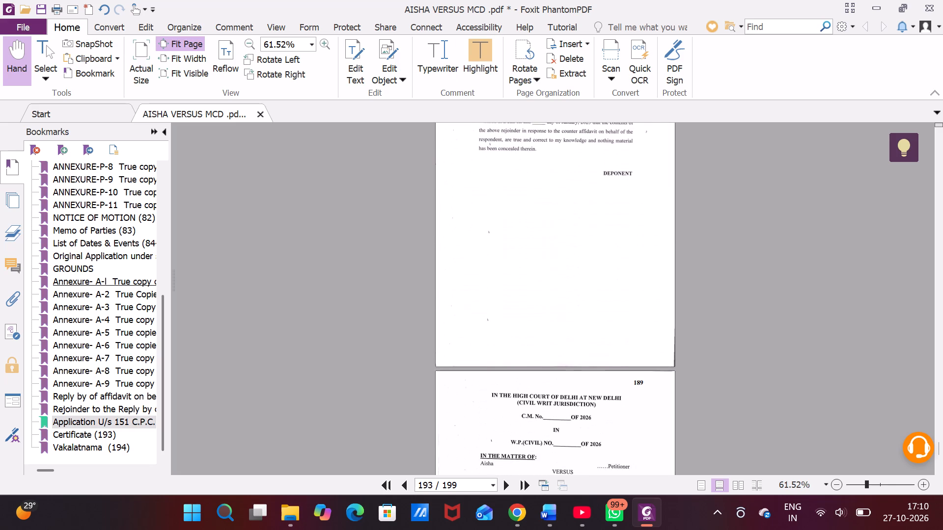
key(Down)
key(Down)
key(Down)
key(Down)
key(Down)
key(Down)
key(Down)
key(Down)
key(Down)
key(Down)
key(Down)
key(Down)
key(Down)
key(Down)
key(Down)
key(Down)
key(Down)
key(Down)
key(Down)
key(Down)
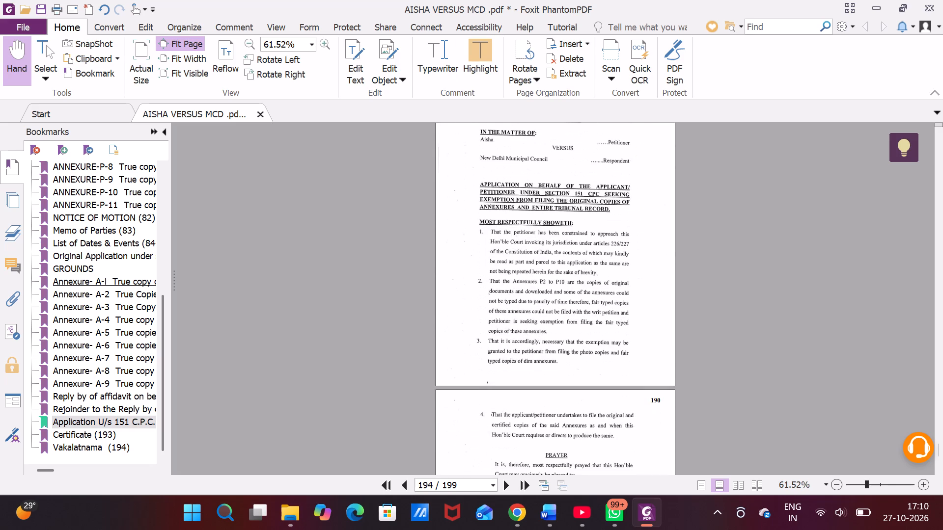
Look back through the numbered pages preceding the Section 151 application.
key(Up)
key(Up)
key(Page_Up)
key(Page_Up)
key(Page_Up)
key(Page_Up)
key(Page_Up)
key(Page_Up)
key(Page_Up)
key(Page_Up)
key(Page_Up)
key(Page_Up)
key(Page_Up)
key(Page_Up)
key(Page_Up)
key(Page_Up)
key(Page_Up)
key(Page_Up)
key(Page_Up)
key(Page_Up)
key(Page_Up)
key(Page_Up)
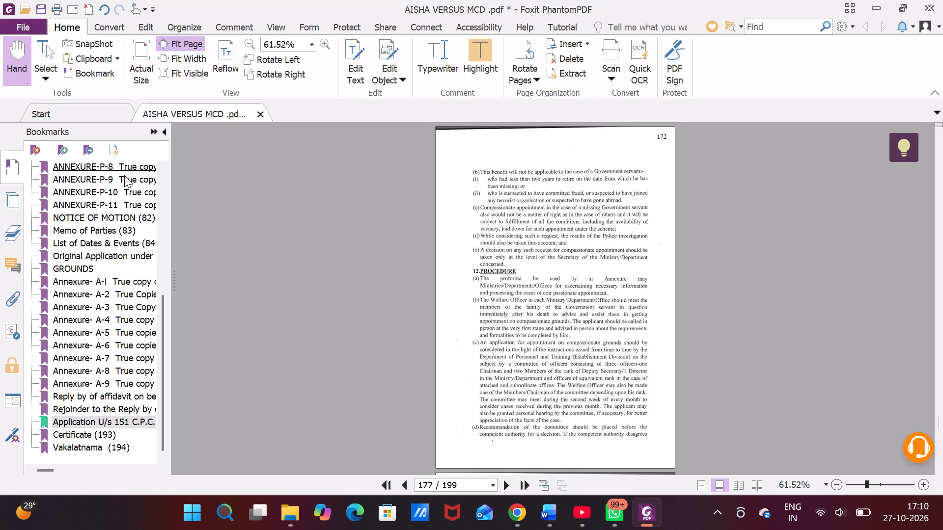
Start a Typewriter entry after "34 -" in the index's ANNEXURE-P-2 row and set its font size to 12.
triple_click(162, 180)
drag(162, 180, 62, 178)
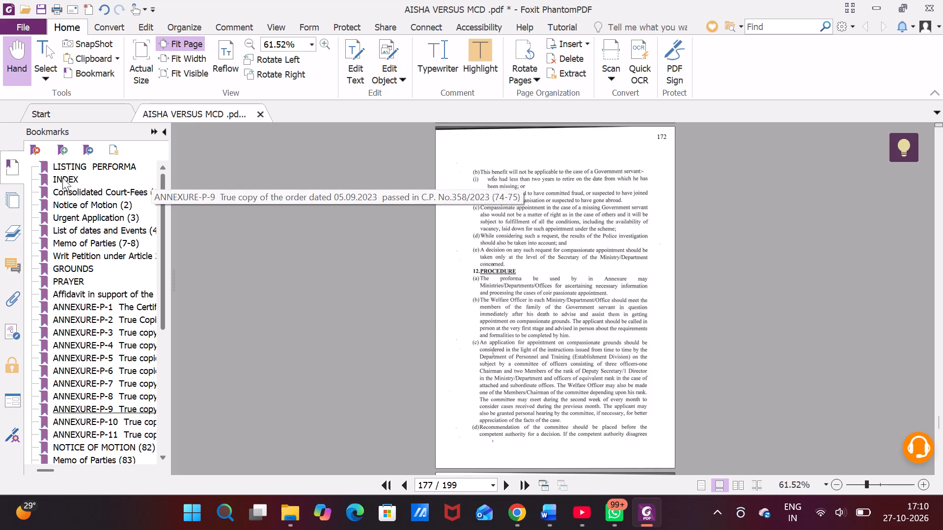
drag(62, 178, 62, 177)
click(62, 177)
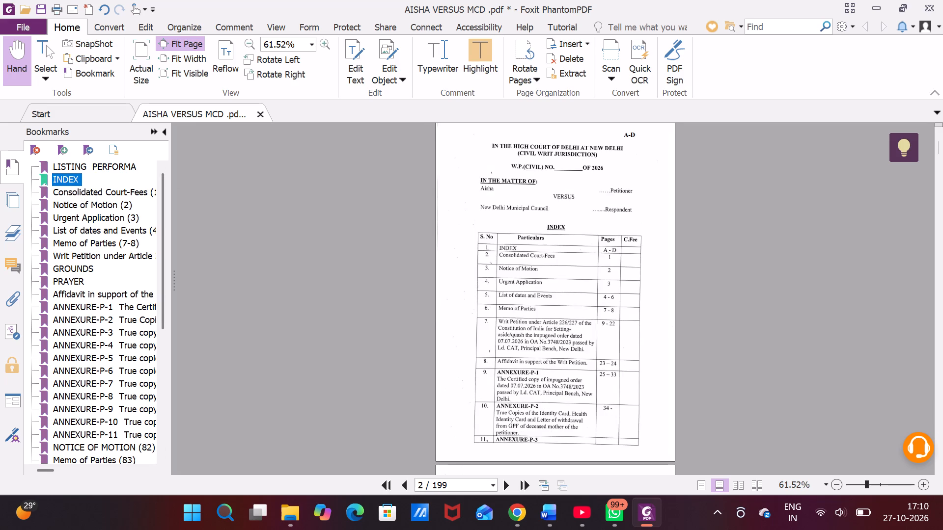
double_click(662, 208)
key(Down)
key(Down)
key(Down)
key(Down)
key(Down)
key(Down)
key(Down)
key(Down)
key(Down)
key(Down)
key(Down)
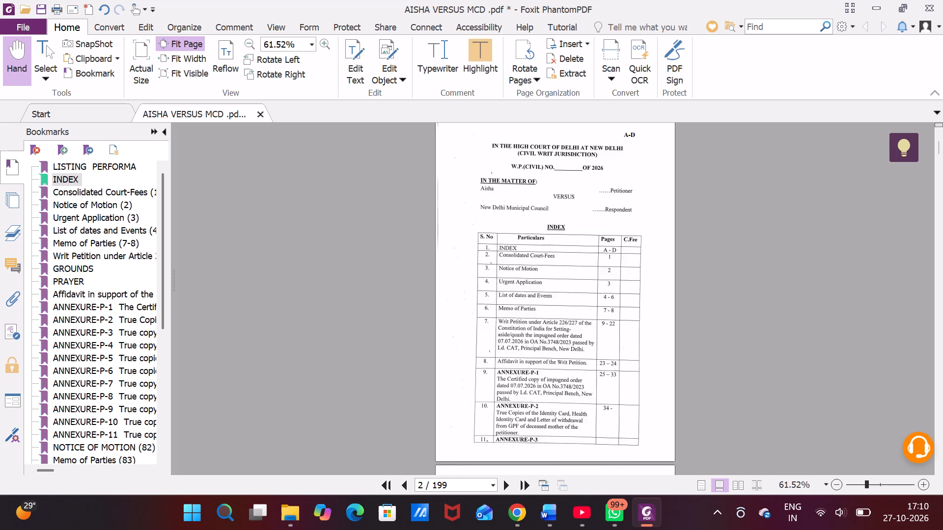
key(Down)
key(Down)
key(Down)
key(Down)
key(Down)
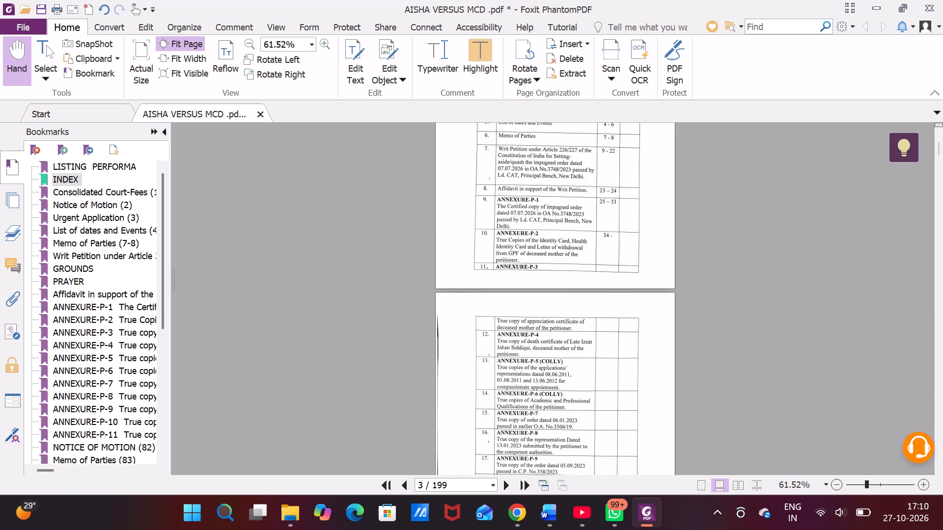
click(448, 69)
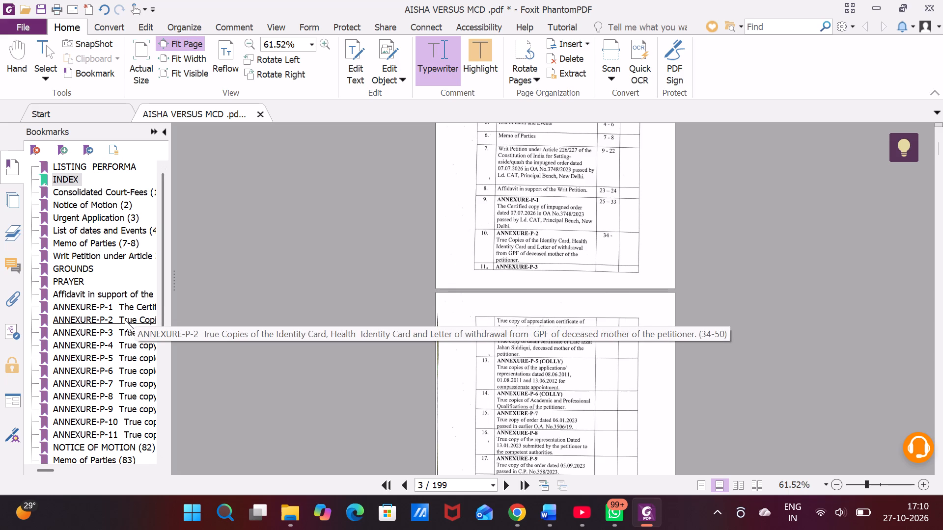
click(613, 236)
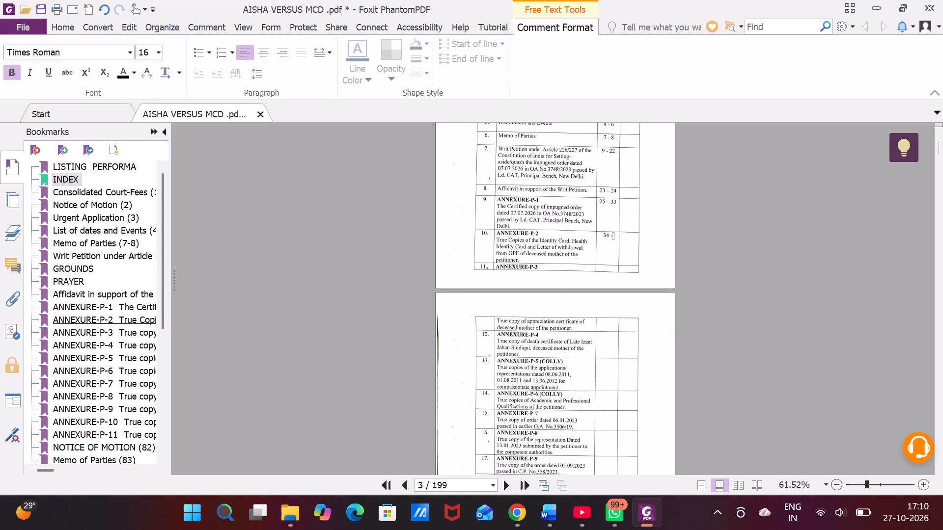
click(158, 52)
triple_click(195, 69)
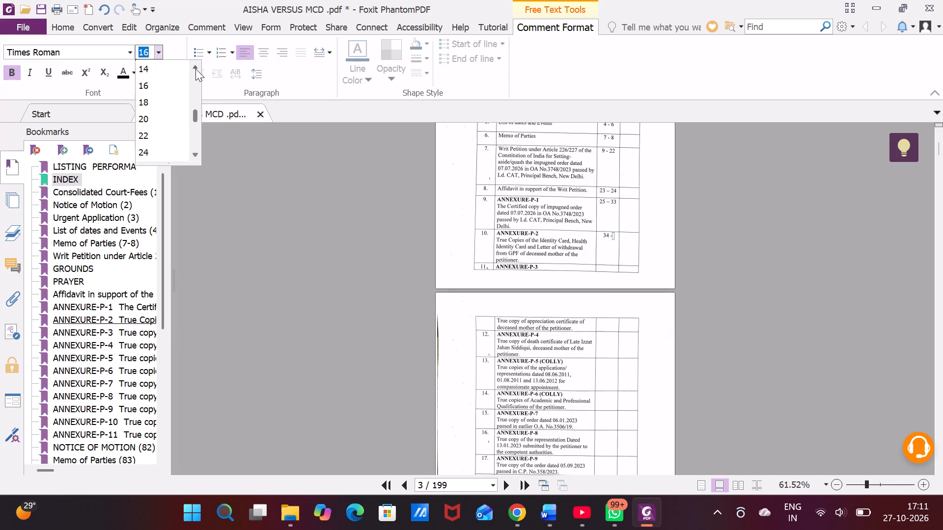
click(195, 69)
click(150, 104)
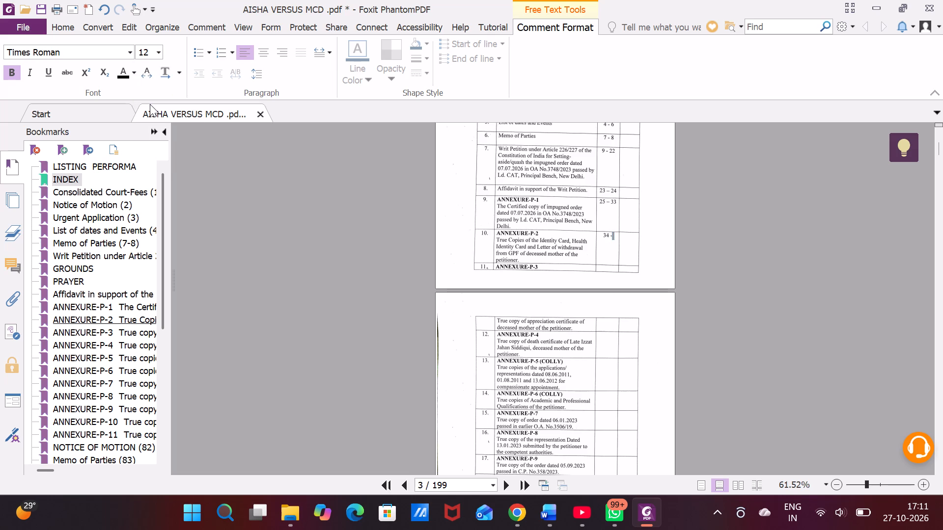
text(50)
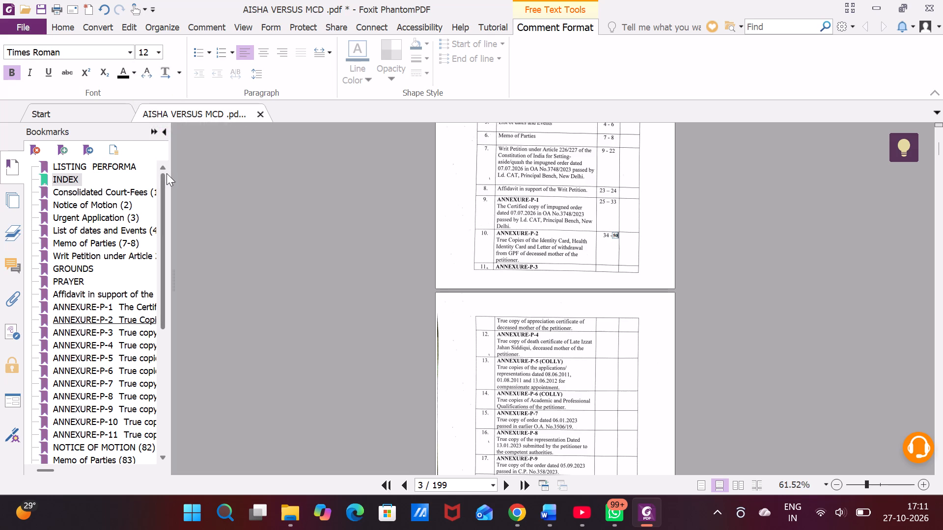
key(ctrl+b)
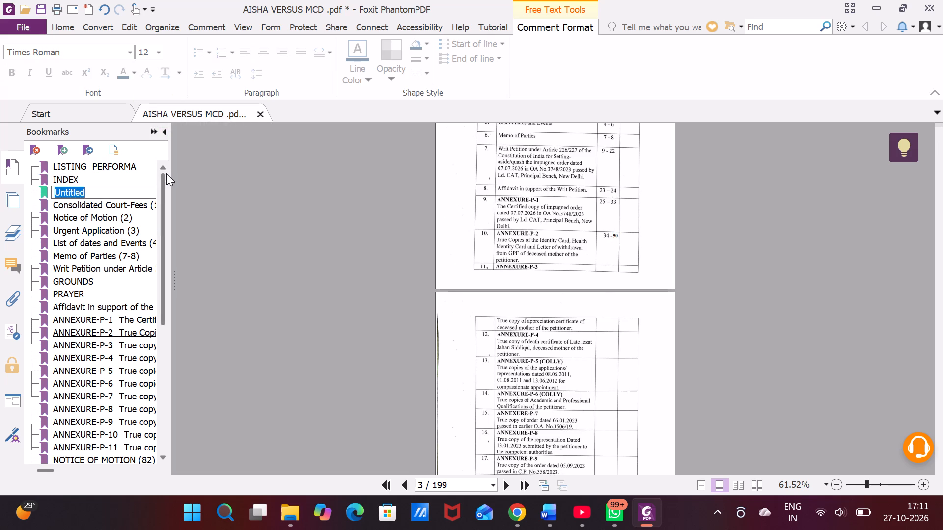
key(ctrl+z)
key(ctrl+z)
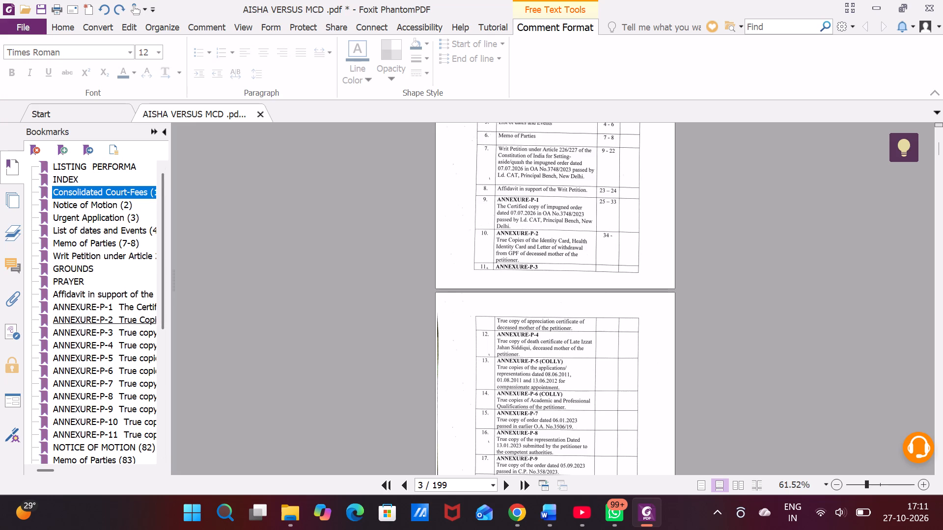
Add 50 with the Typewriter after "34 -" in the Pages cell of ANNEXURE-P-2.
click(614, 235)
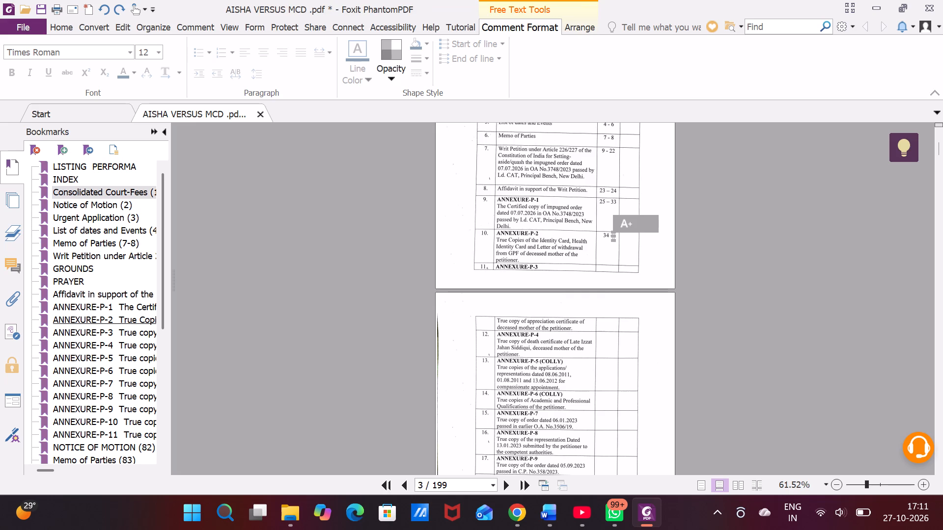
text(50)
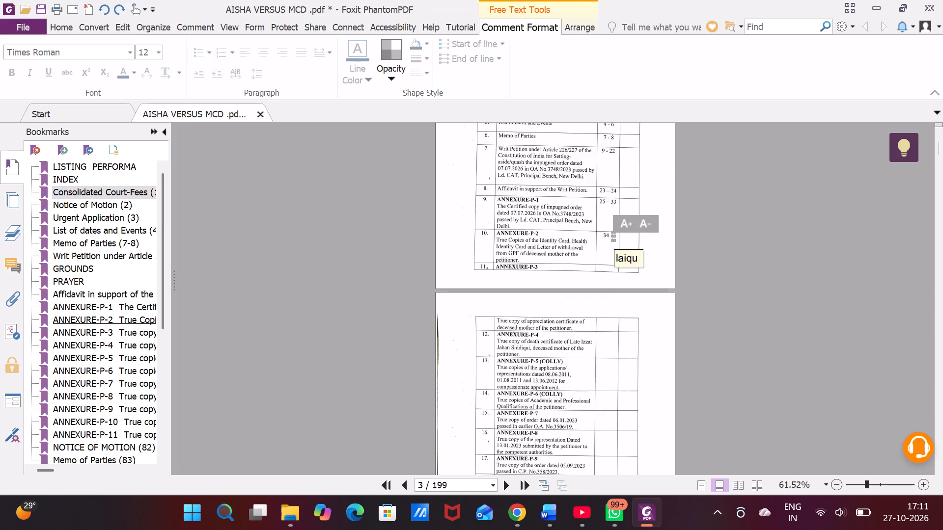
click(618, 245)
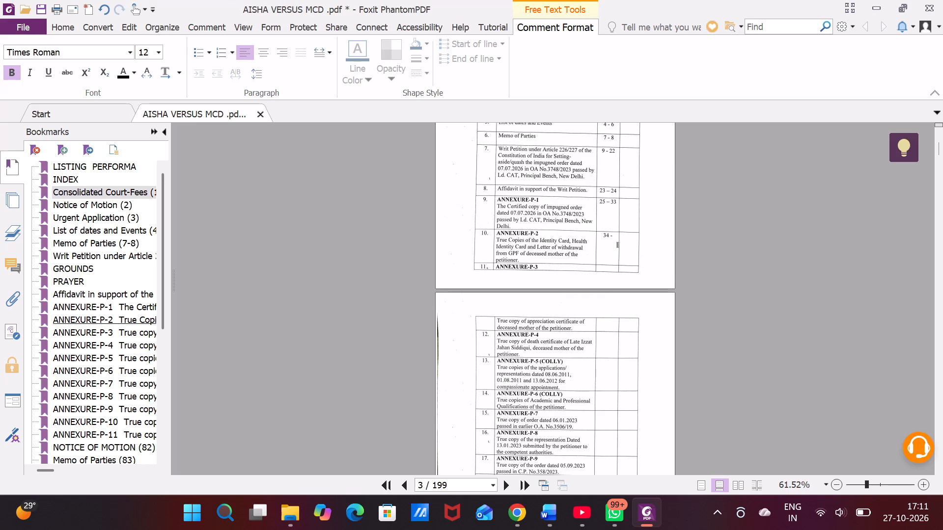
click(613, 235)
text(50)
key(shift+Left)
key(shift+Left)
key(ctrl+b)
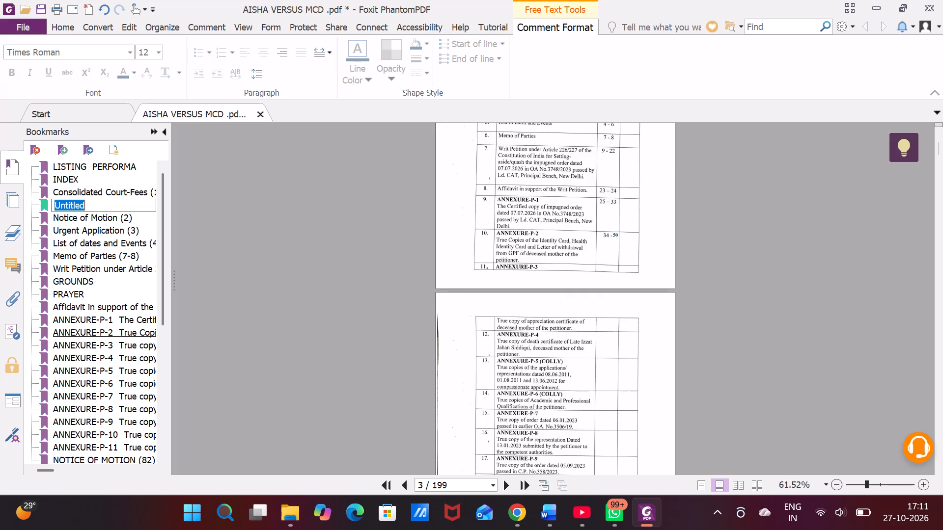
Undo the stray untitled bookmark above Notice of Motion and the 50 entry in the index's ANNEXURE-P-2 row.
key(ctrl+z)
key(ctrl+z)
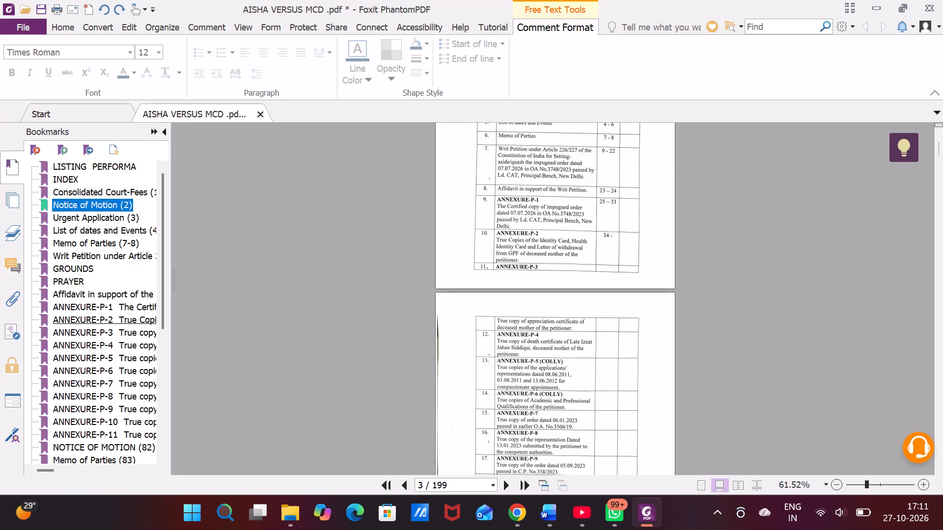
Add 50 again with the Typewriter right after "34 -" in the Pages cell of ANNEXURE-P-2.
click(445, 221)
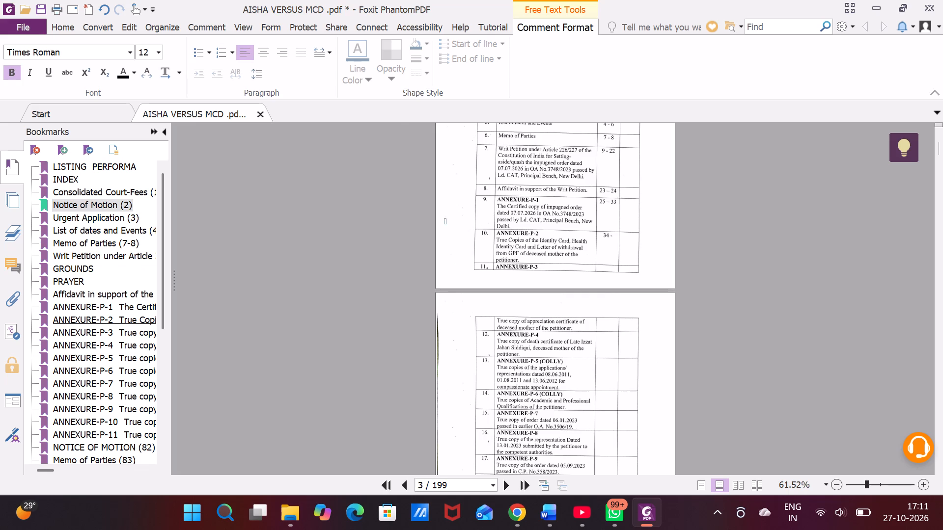
ctrl+scroll(751, 223, up, 3)
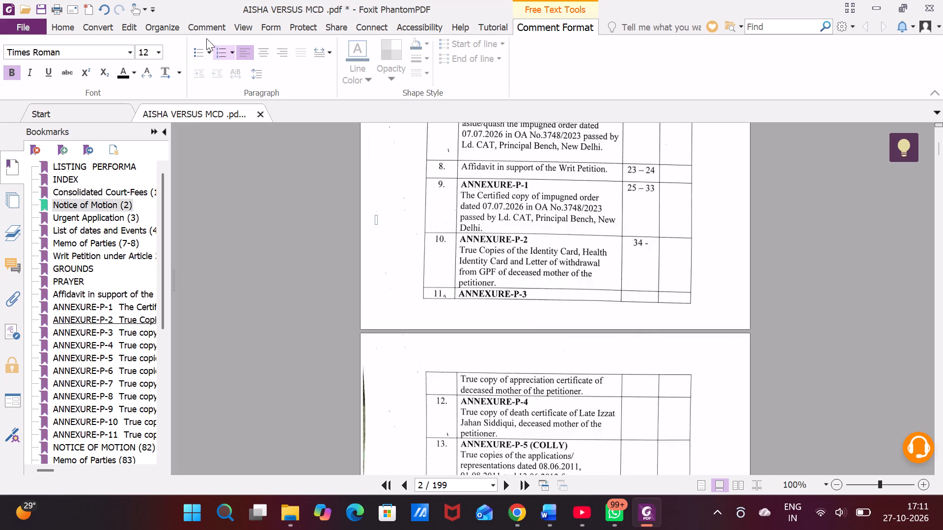
click(650, 241)
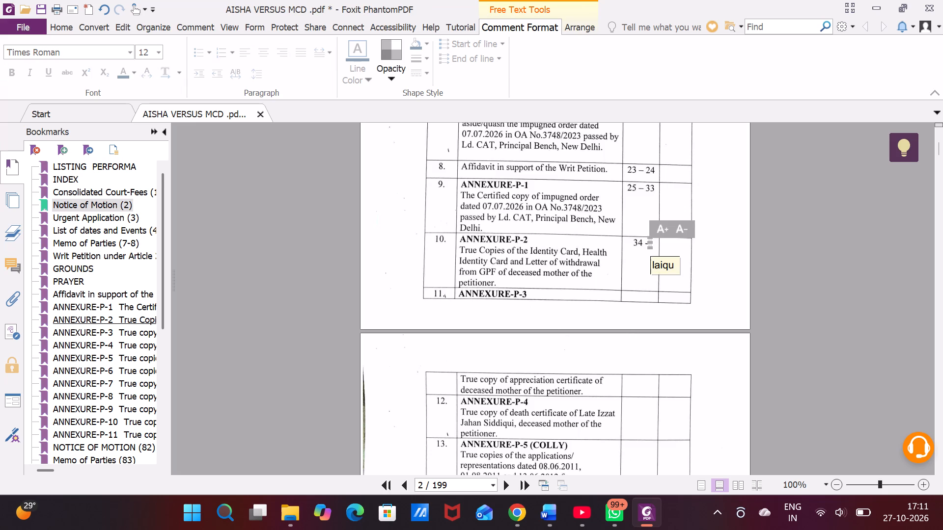
double_click(649, 243)
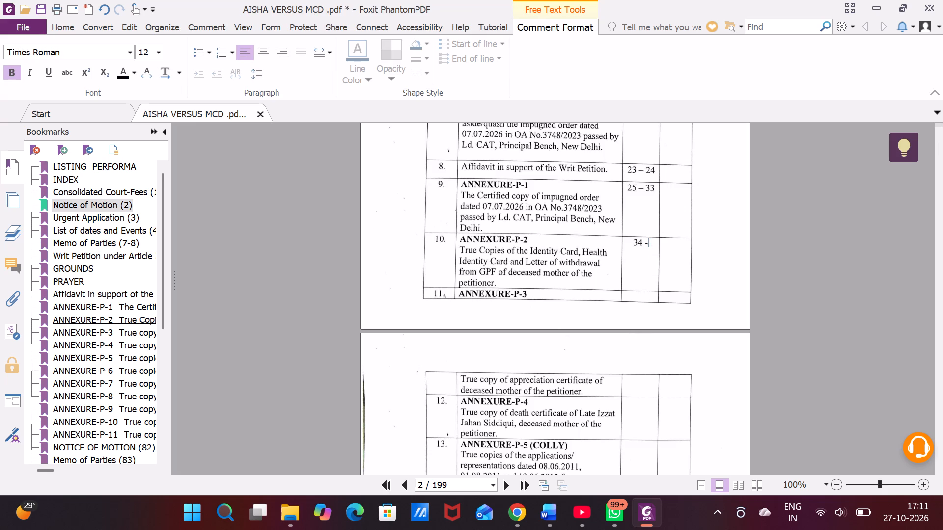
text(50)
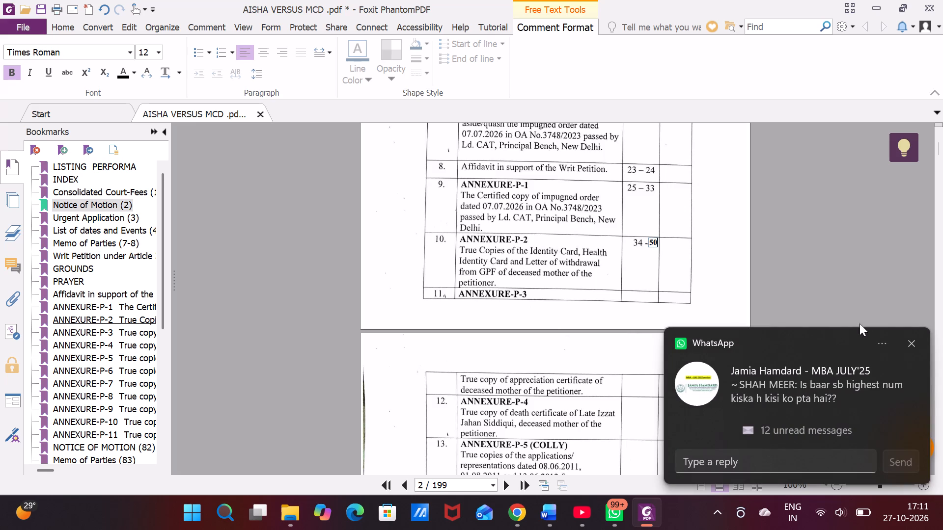
click(911, 341)
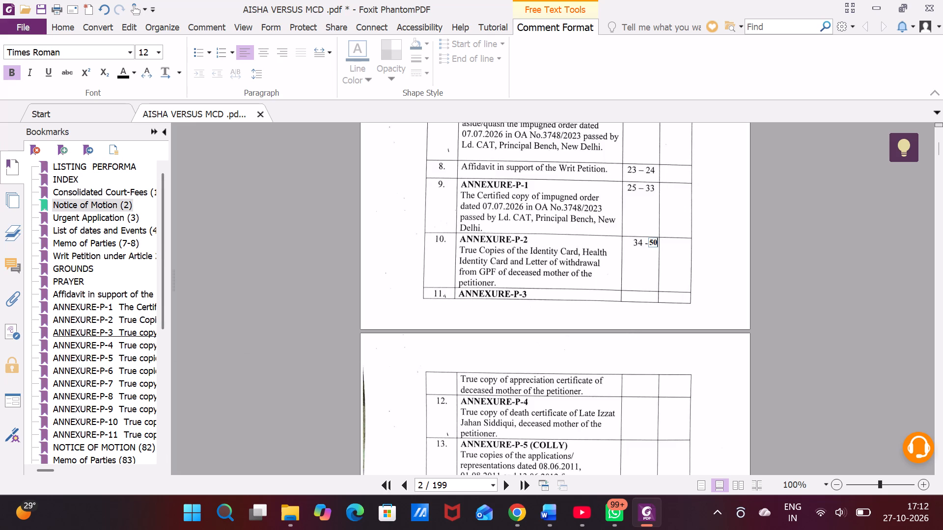
Add the page range 51-52 with the Typewriter in the Pages cell of the ANNEXURE-P-3 row.
double_click(630, 294)
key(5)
Complete the page range in the index's ANNEXURE-P-3 row as 51-52 and nudge it slightly down.
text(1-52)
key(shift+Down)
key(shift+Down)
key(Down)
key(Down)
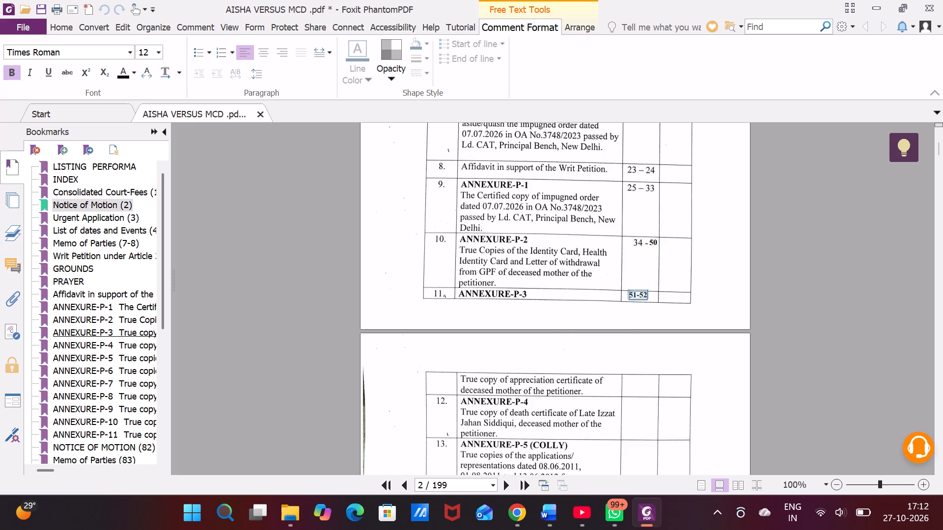
Place a Typewriter entry in the Pages cell of ANNEXURE-P-4.
click(627, 419)
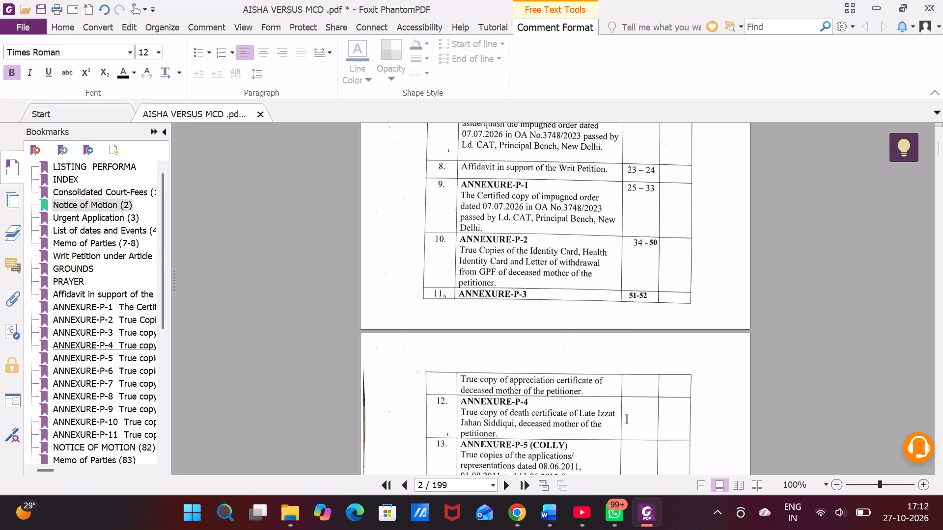
Enter page number 53 with the Typewriter in the index's Pages cell for ANNEXURE-P-4.
click(635, 414)
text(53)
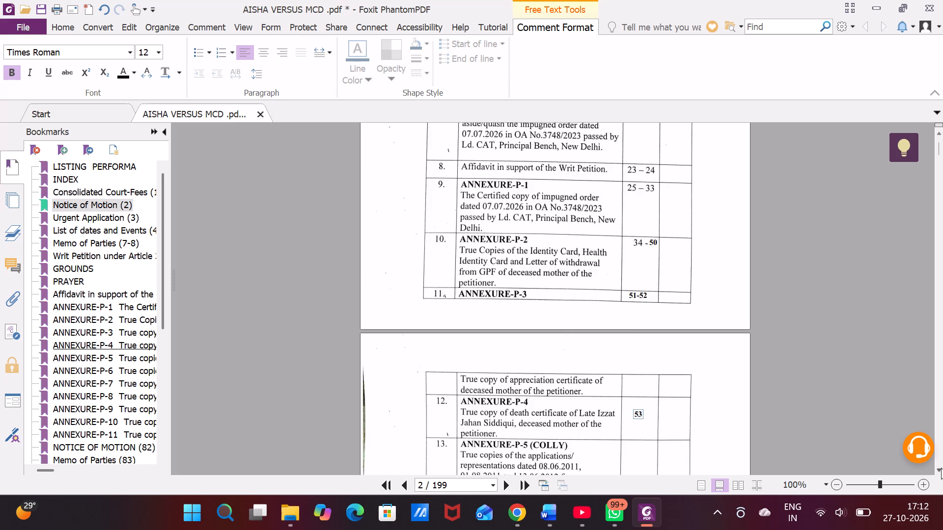
Enter the page range 54-58 with the Typewriter in the index's Pages cell for ANNEXURE-P-5 (COLLY).
triple_click(941, 468)
triple_click(941, 468)
triple_click(941, 468)
triple_click(941, 468)
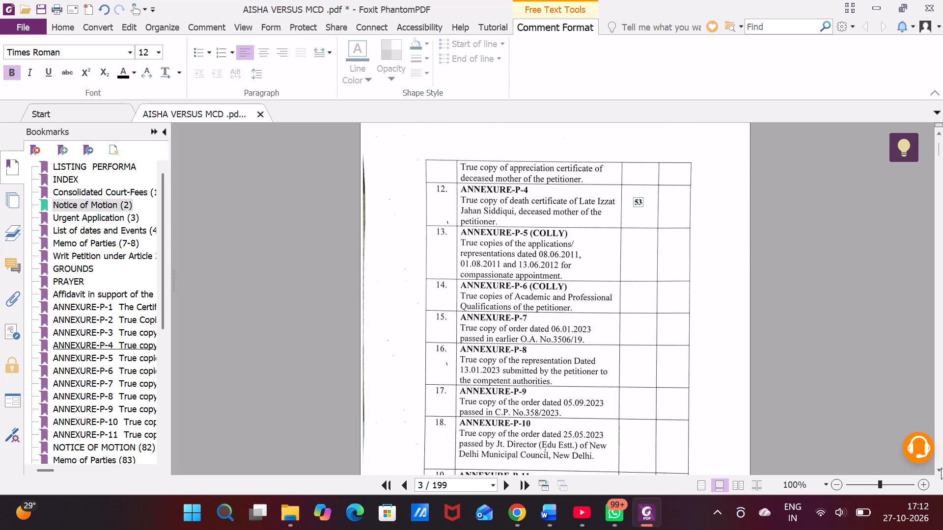
click(941, 468)
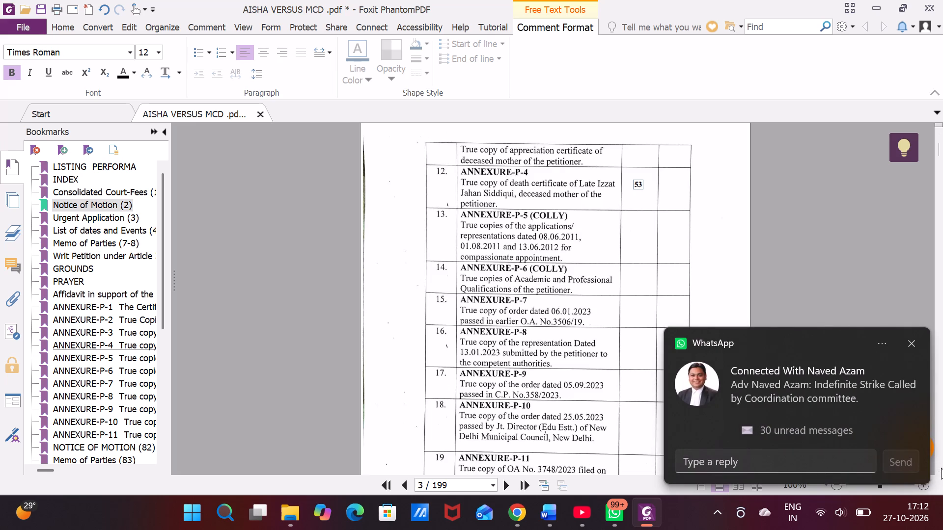
click(914, 341)
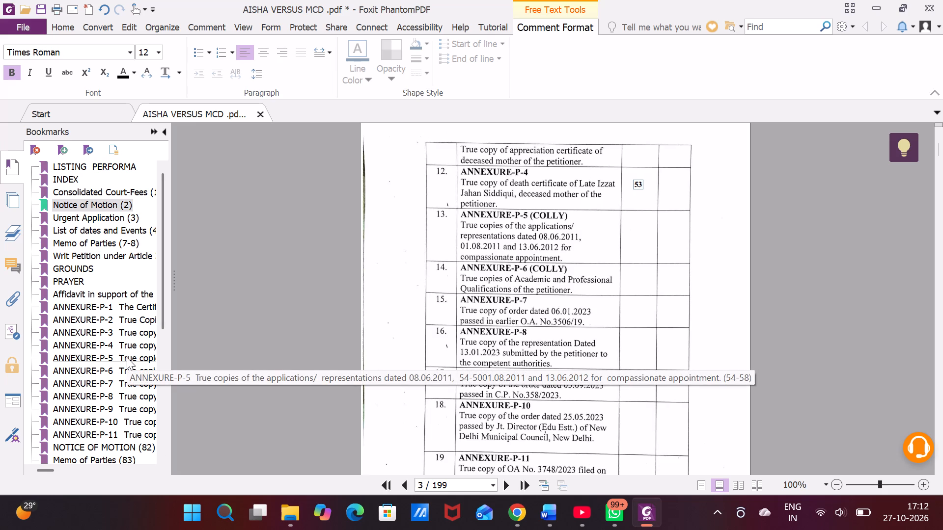
click(628, 233)
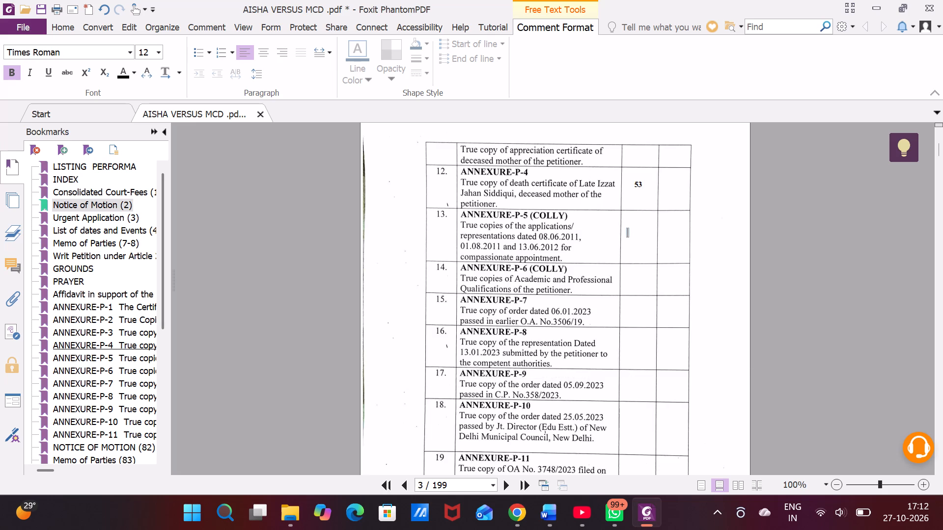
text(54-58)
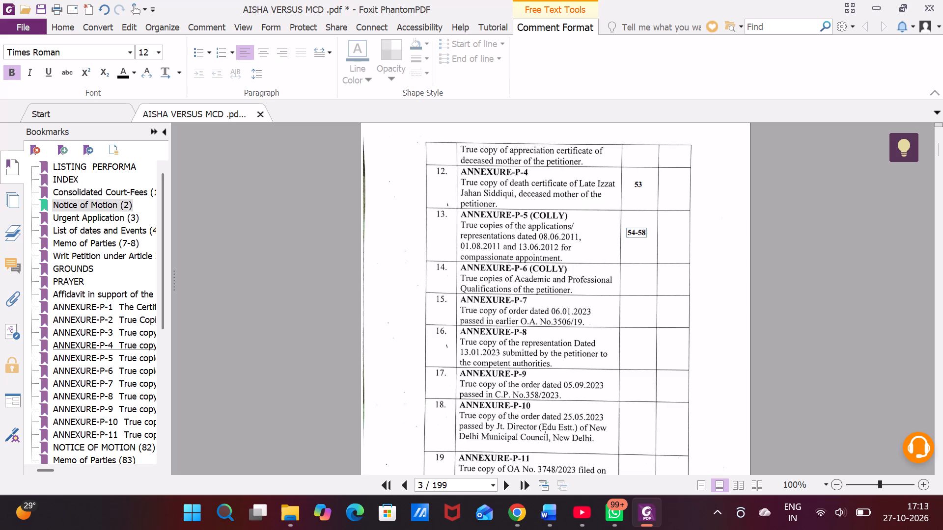
Enter the page range 59-67 in the Pages cell of ANNEXURE-P-6 (COLLY), matching its bookmark.
click(624, 278)
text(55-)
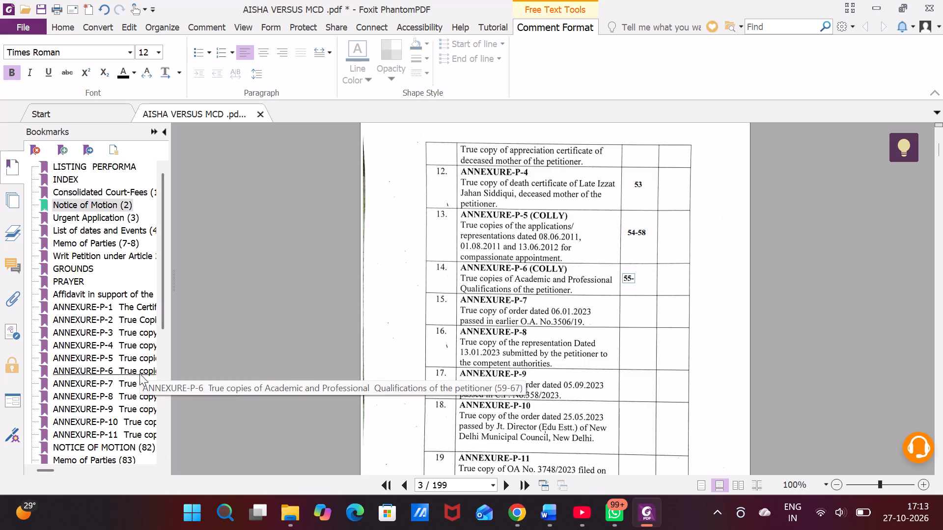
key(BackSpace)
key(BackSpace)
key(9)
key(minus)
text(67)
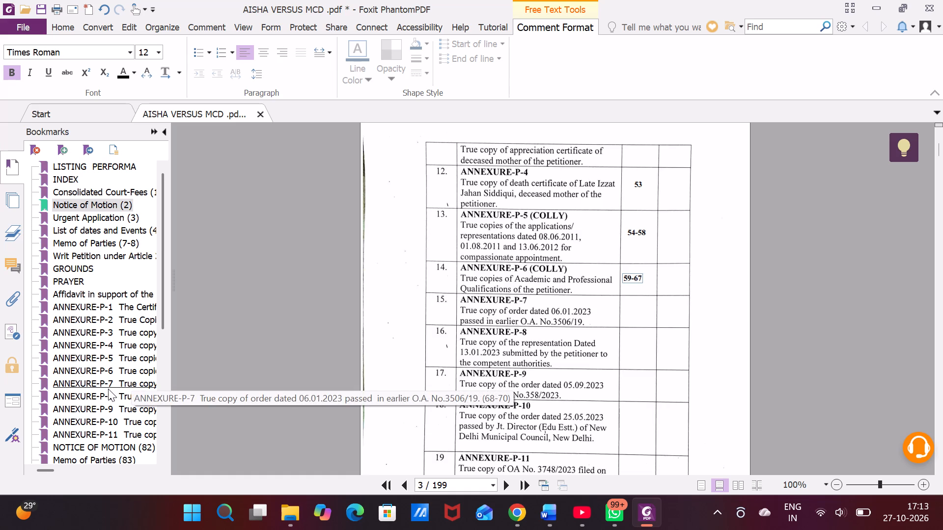
Enter the page ranges 68-70 for ANNEXURE-P-7 and 71-73 for ANNEXURE-P-8 in the index's Pages column.
click(630, 312)
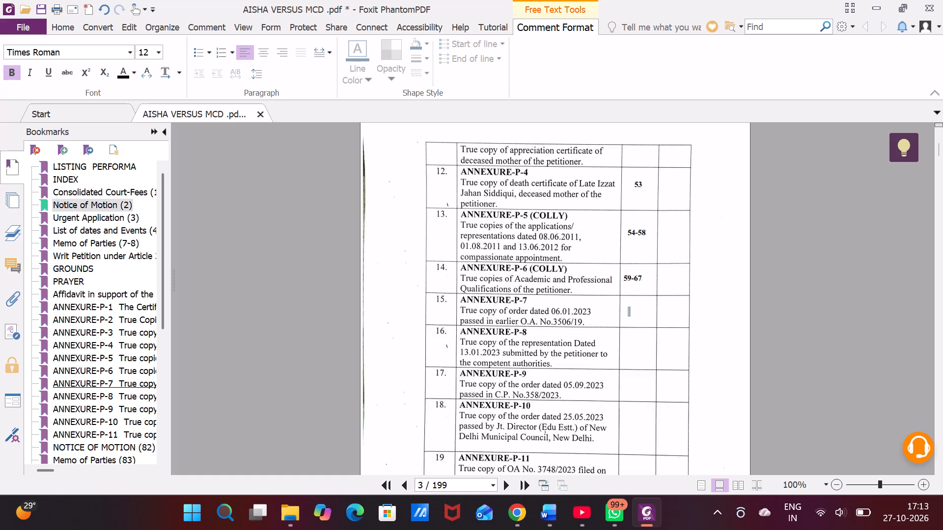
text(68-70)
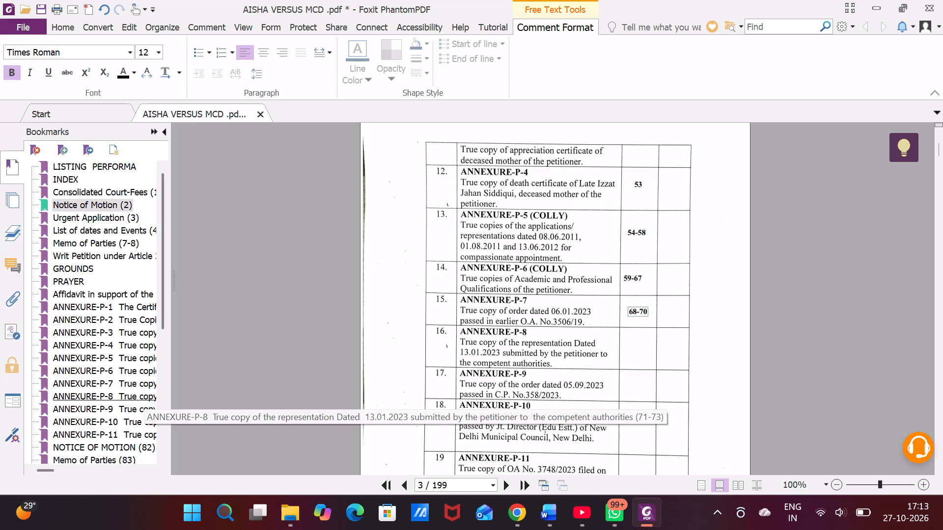
click(630, 347)
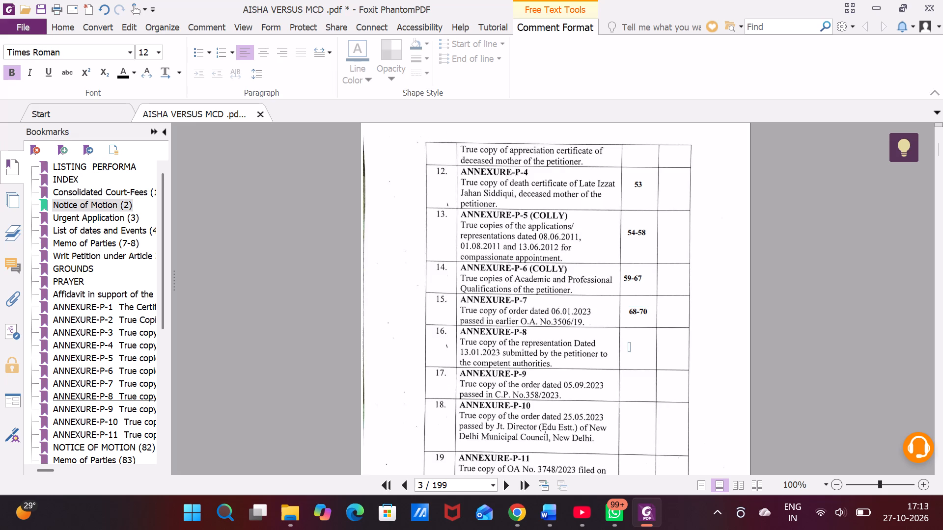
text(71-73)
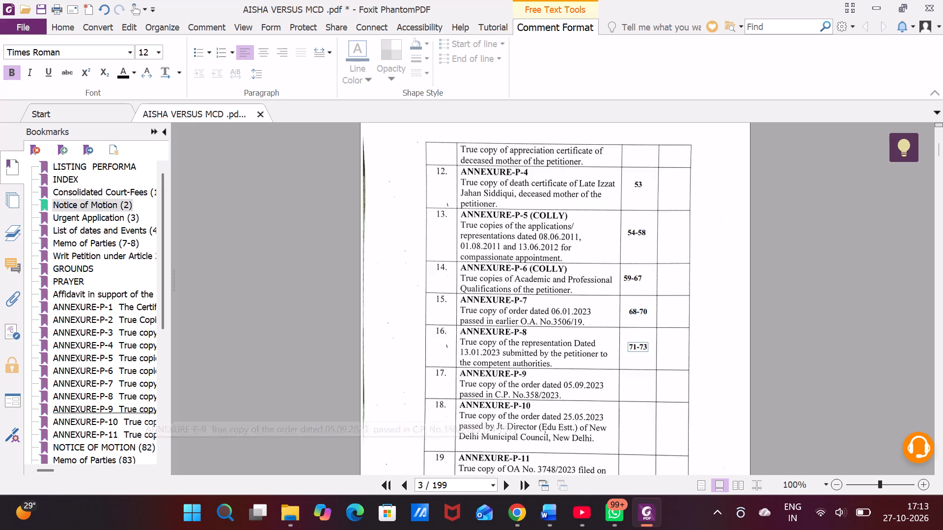
Enter the page ranges 74-75 for ANNEXURE-P-9 and 76-79 for ANNEXURE-P-10 in the index's Pages column.
click(625, 382)
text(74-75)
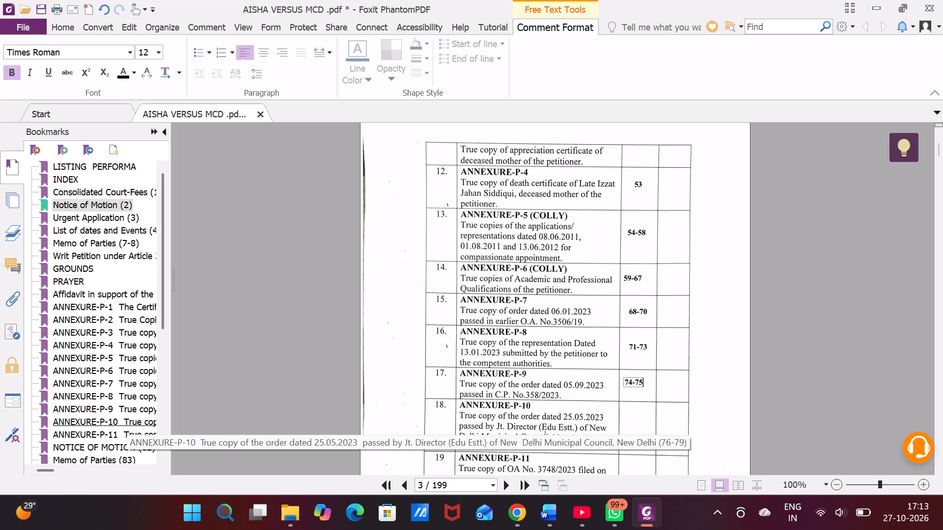
click(630, 422)
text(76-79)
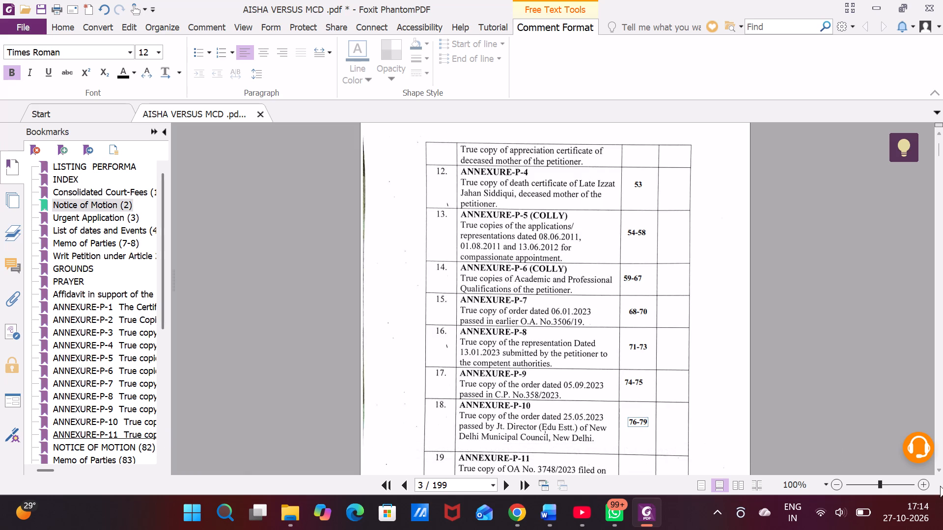
Enter the page range 80-188 in the index's Pages cell of ANNEXURE-P-11.
triple_click(940, 469)
triple_click(940, 469)
click(940, 469)
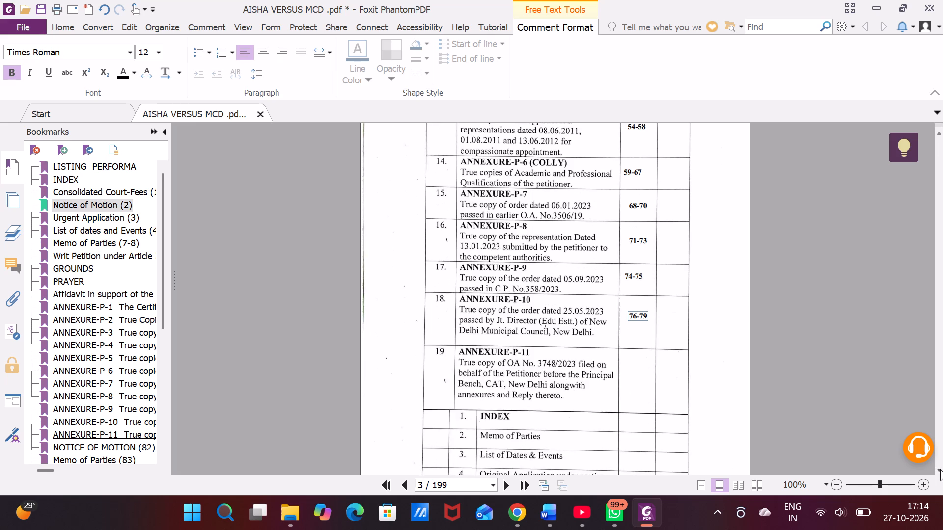
click(627, 357)
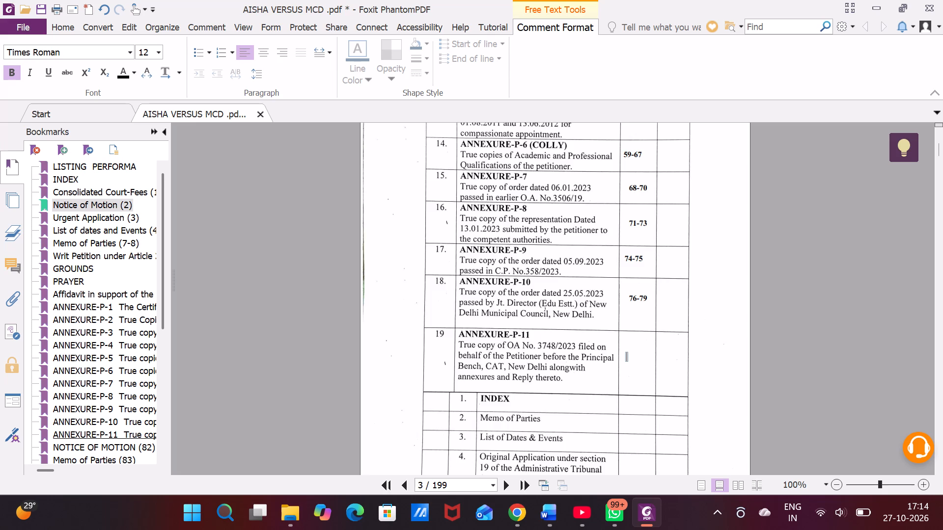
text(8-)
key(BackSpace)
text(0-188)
Check the ANNEXURE-P-11 bookmark's page range, save the petition PDF and switch off the Typewriter tool.
triple_click(163, 454)
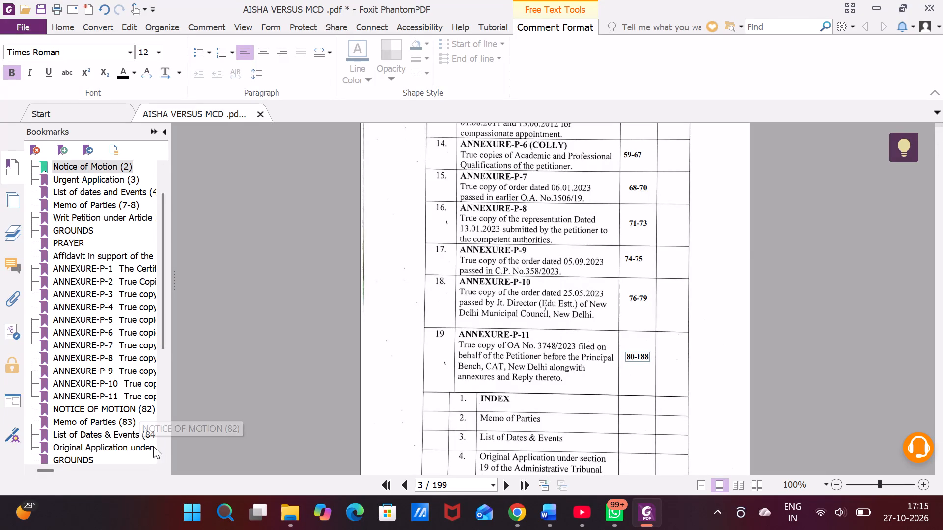
triple_click(162, 457)
click(162, 457)
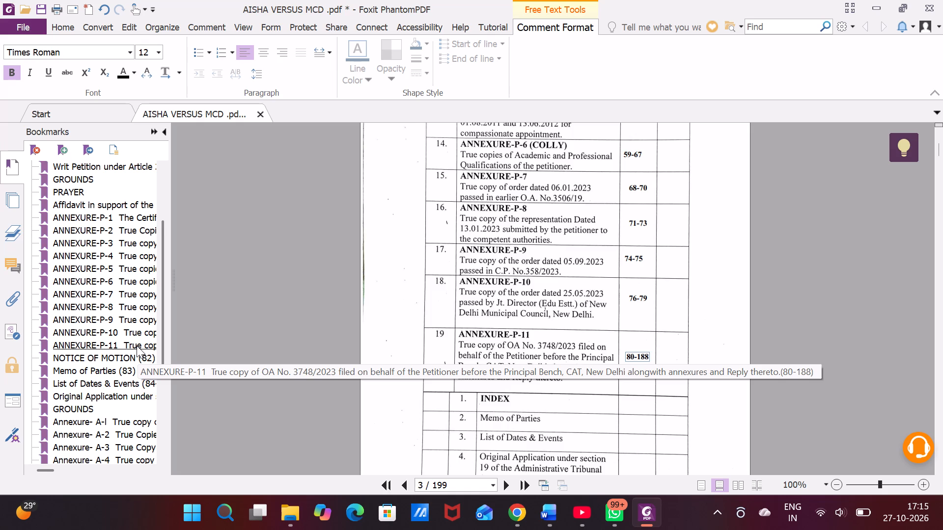
click(381, 352)
key(ctrl+s)
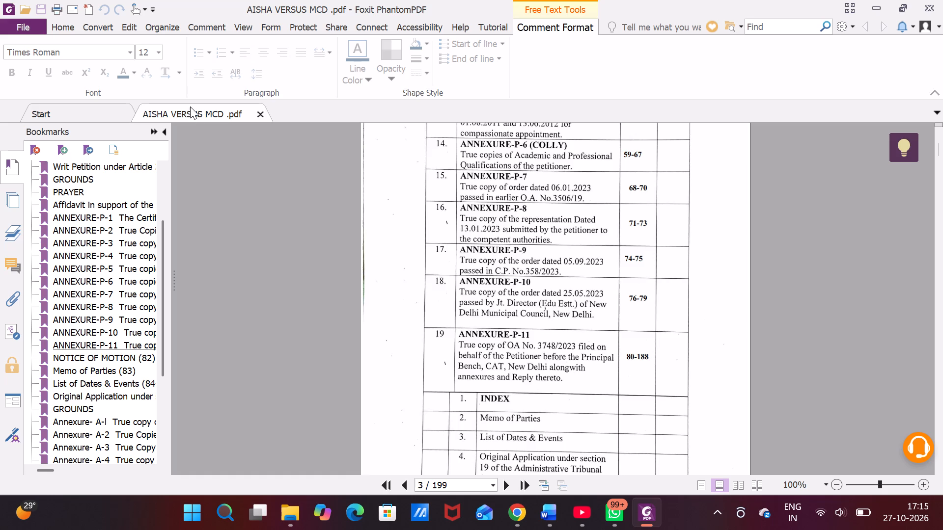
click(64, 26)
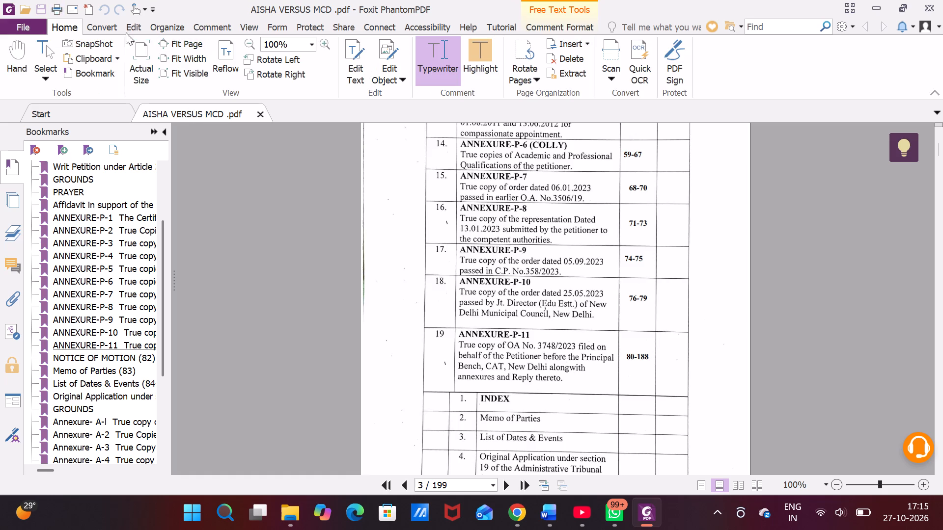
click(442, 62)
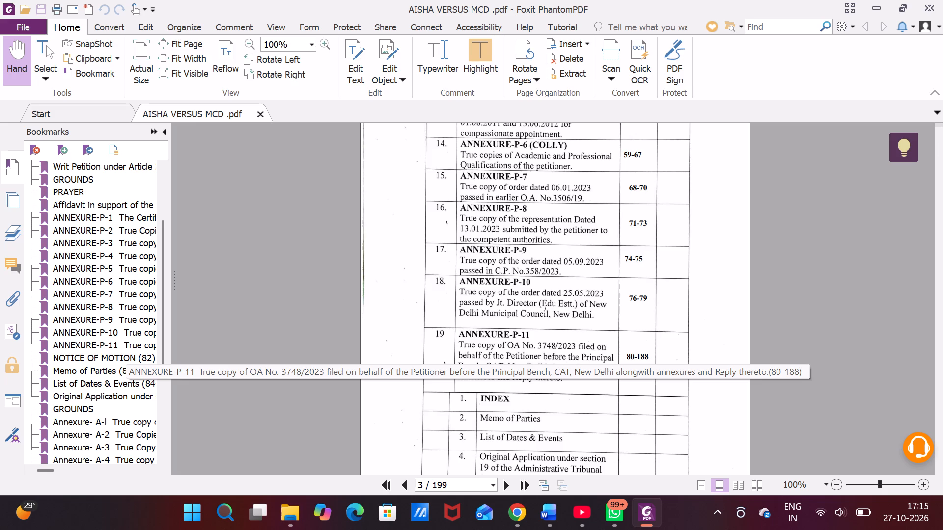
Examine the opening pages of ANNEXURE-P-11, including the index of the original application and its page numbering.
click(150, 347)
click(453, 321)
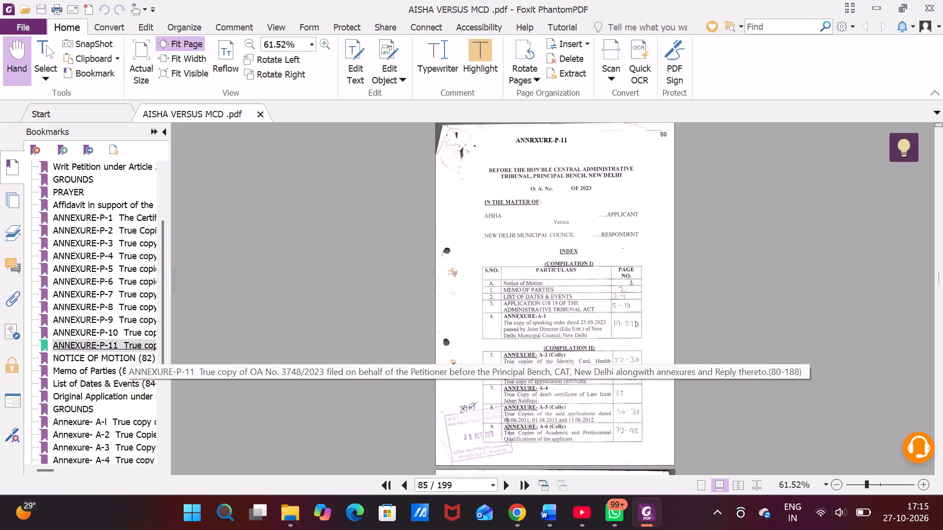
key(Down)
key(Down)
key(Down)
key(Down)
key(Down)
key(Down)
key(Down)
key(Down)
key(Down)
key(Down)
key(Down)
key(Down)
key(Down)
key(Down)
key(Down)
key(Down)
key(Down)
key(Down)
key(Down)
key(Down)
key(Down)
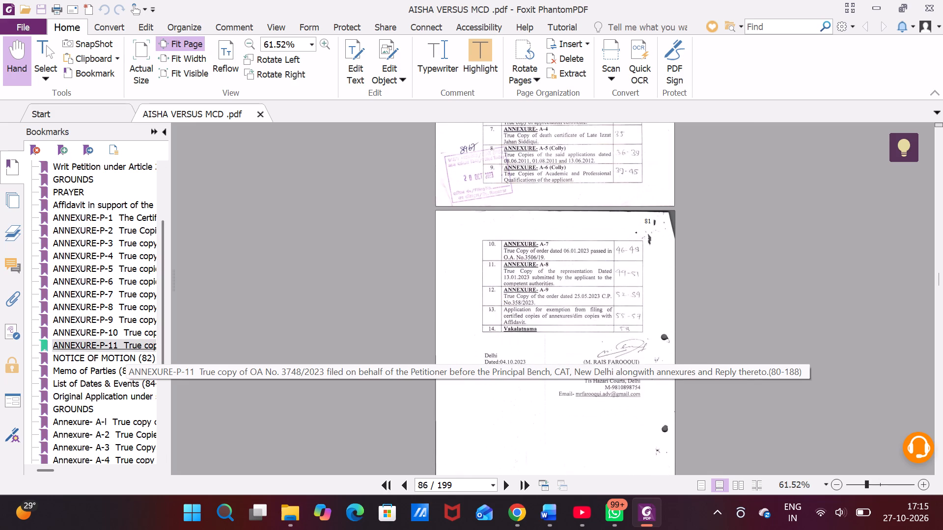
key(Down)
key(Down)
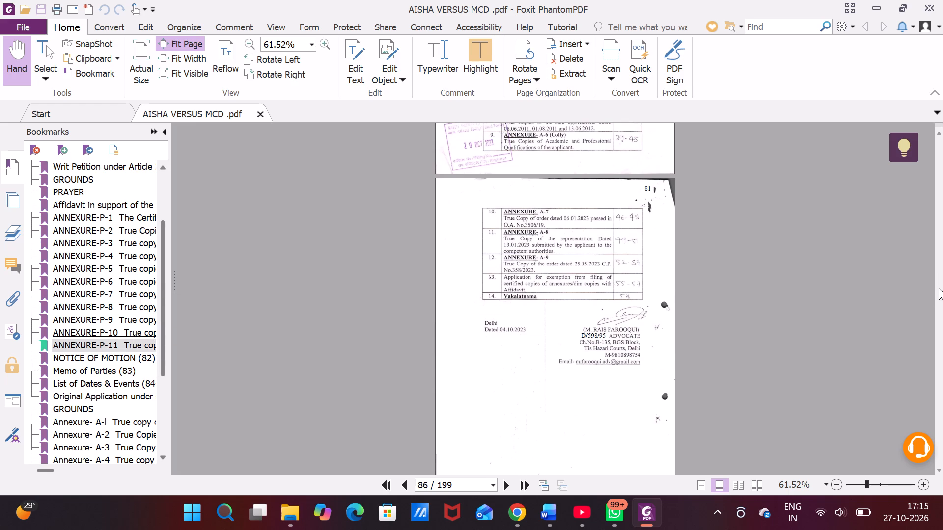
click(938, 267)
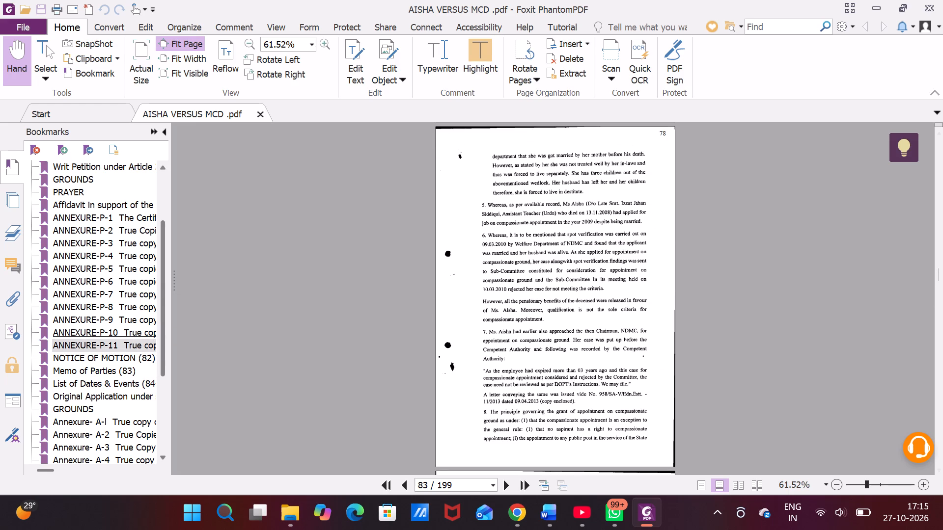
Return to the petition's index and compare the blank sub-entries under ANNEXURE-P-11 with their bookmarks.
triple_click(164, 179)
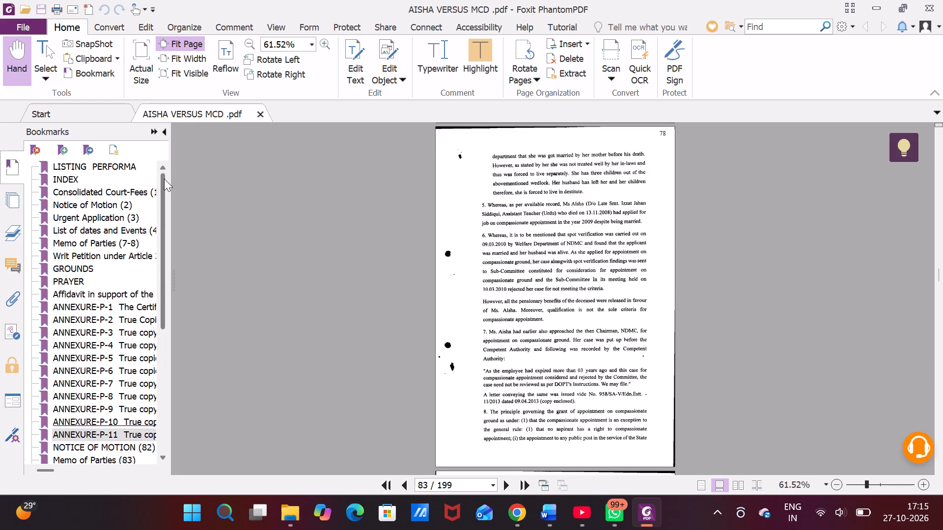
click(66, 178)
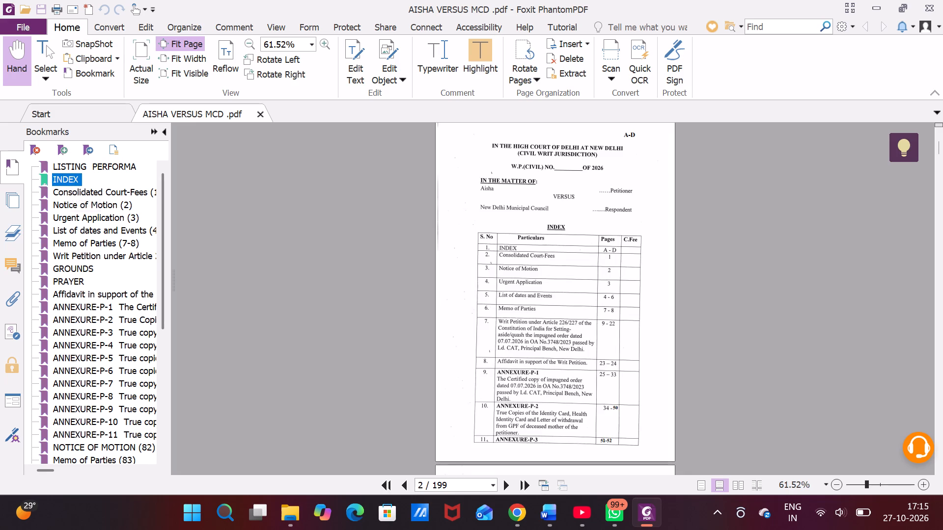
click(454, 274)
key(Down)
key(Down)
key(Down)
key(Down)
key(Down)
key(Down)
key(Down)
key(Down)
key(Down)
key(Down)
key(Down)
key(Down)
key(Down)
key(Down)
key(Down)
key(Down)
key(Down)
key(Down)
key(Down)
key(Down)
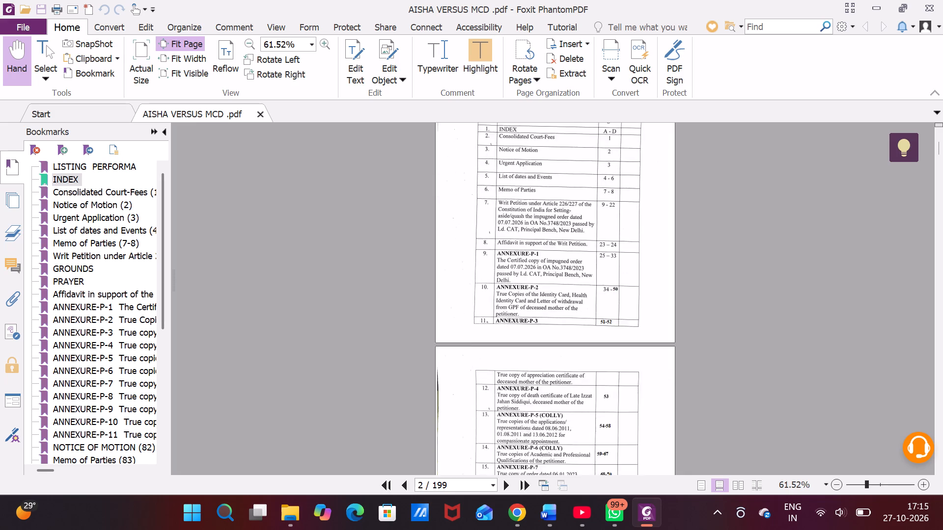
key(Down)
key(Down)
key(Down)
key(Down)
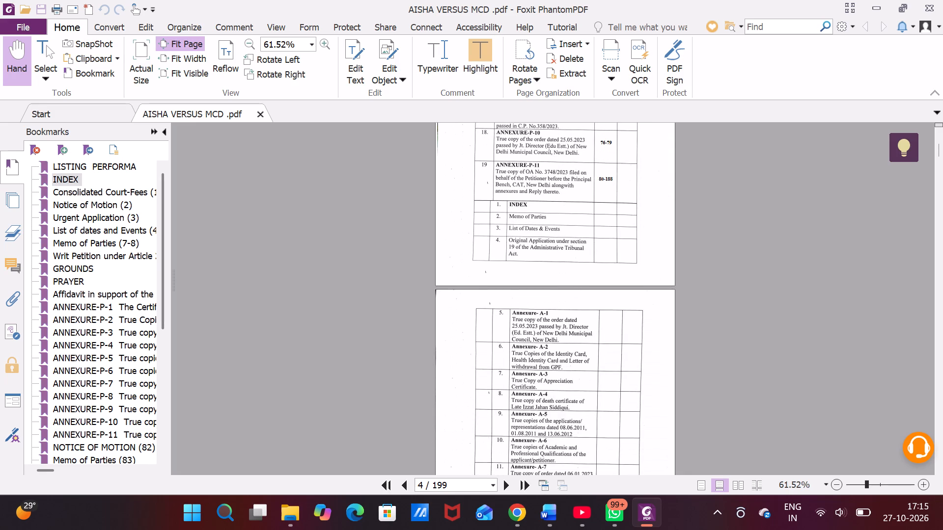
ctrl+scroll(598, 242, up, 2)
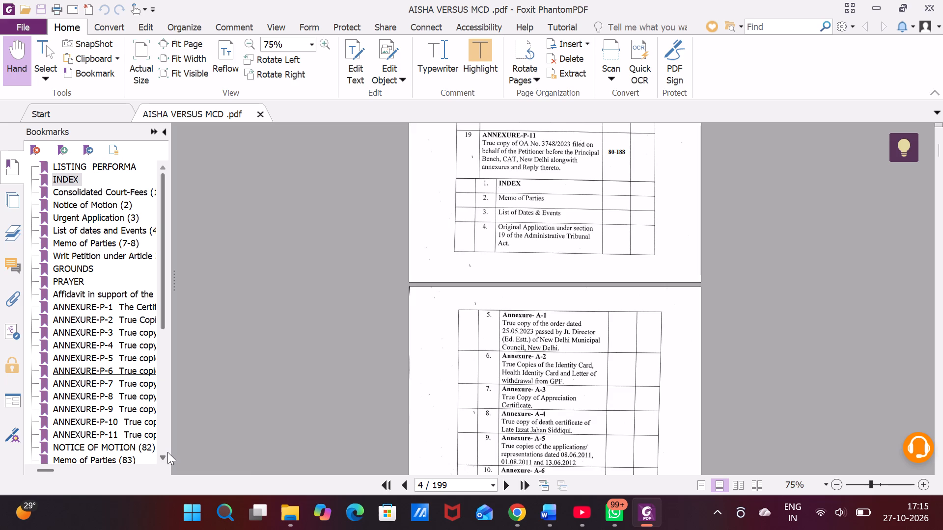
triple_click(166, 451)
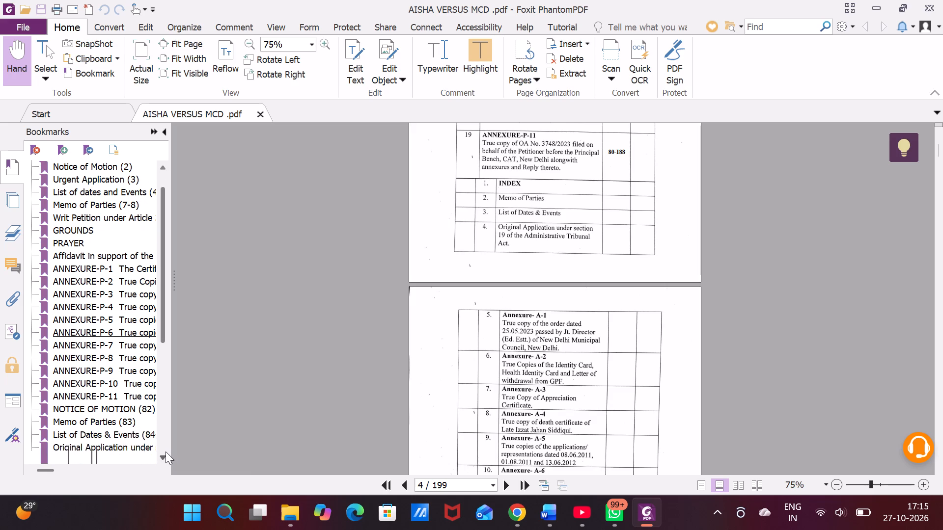
triple_click(166, 451)
triple_click(166, 451)
triple_click(166, 451)
triple_click(166, 451)
triple_click(166, 451)
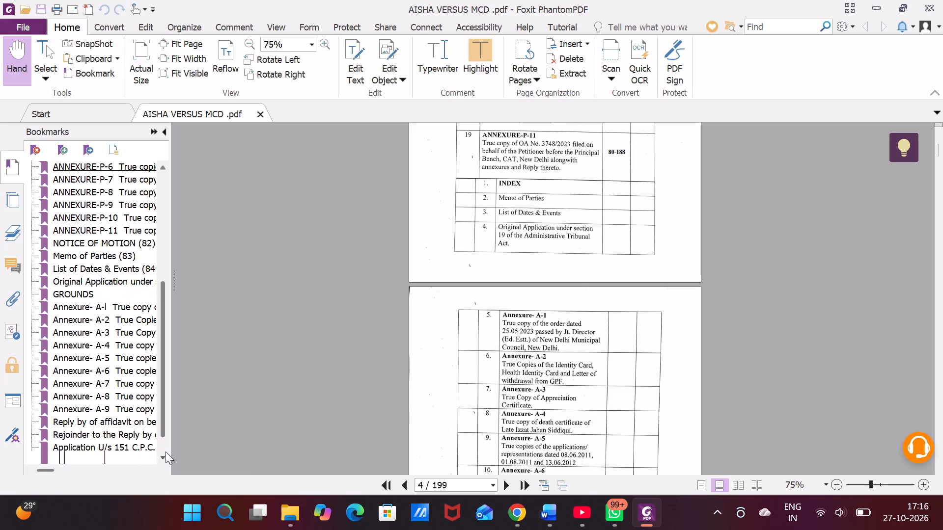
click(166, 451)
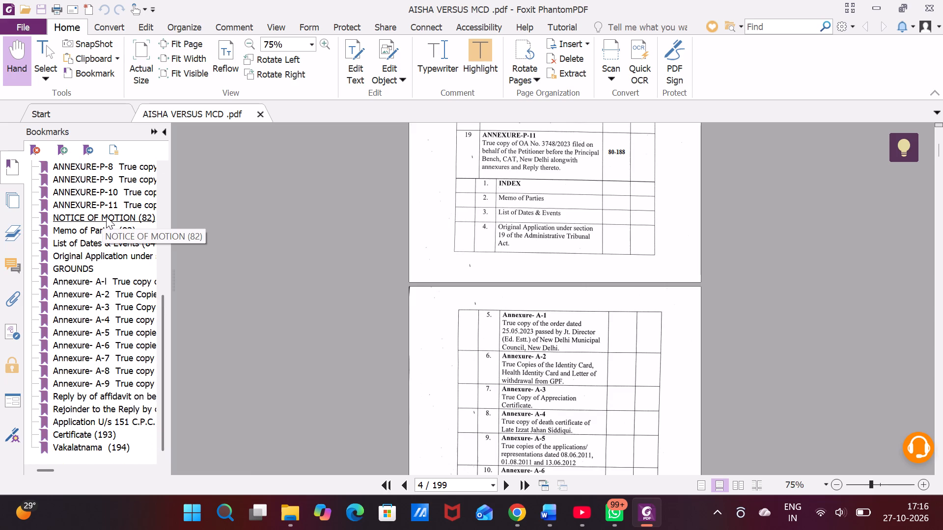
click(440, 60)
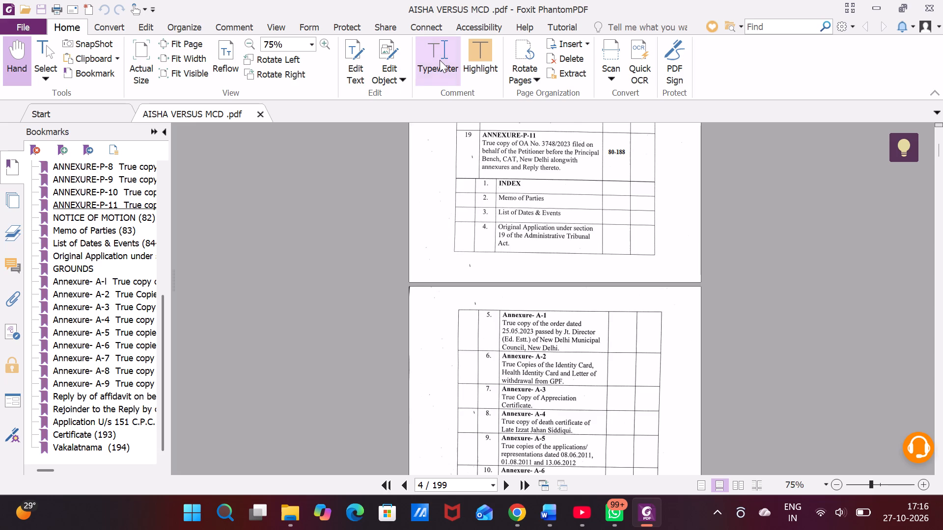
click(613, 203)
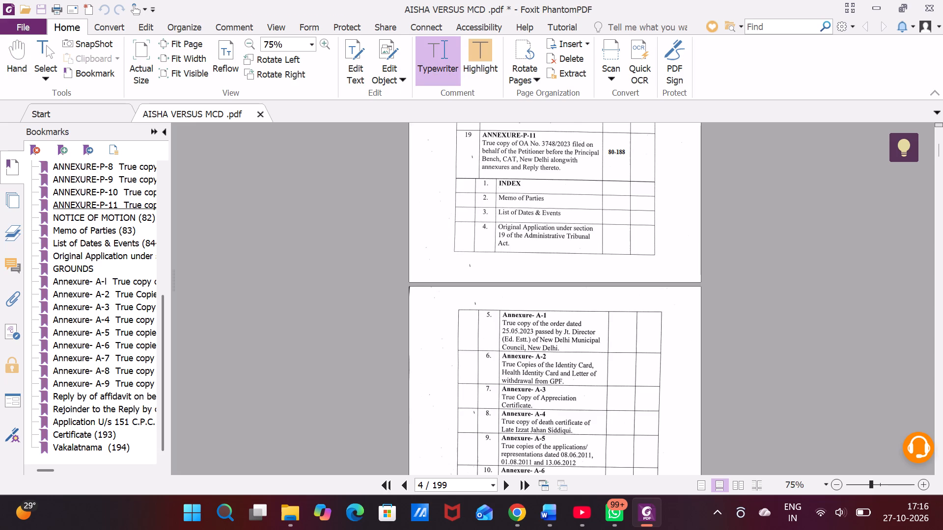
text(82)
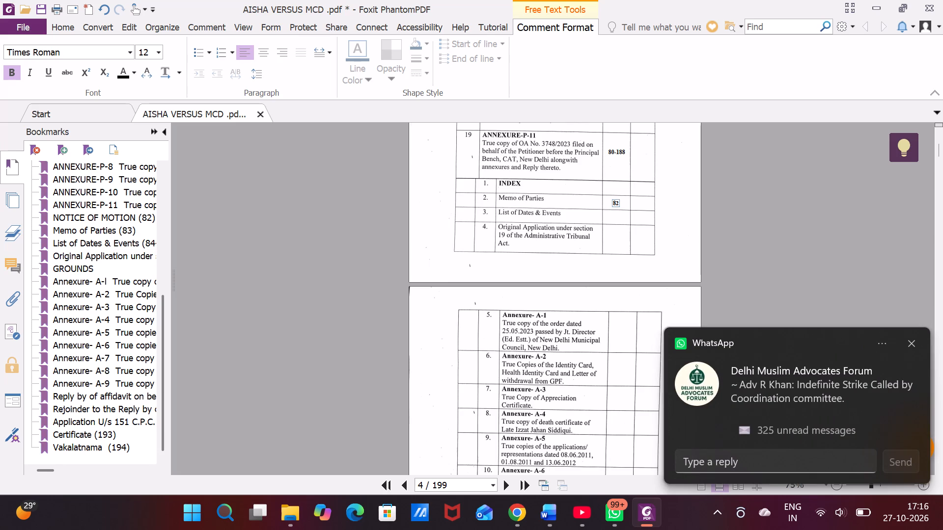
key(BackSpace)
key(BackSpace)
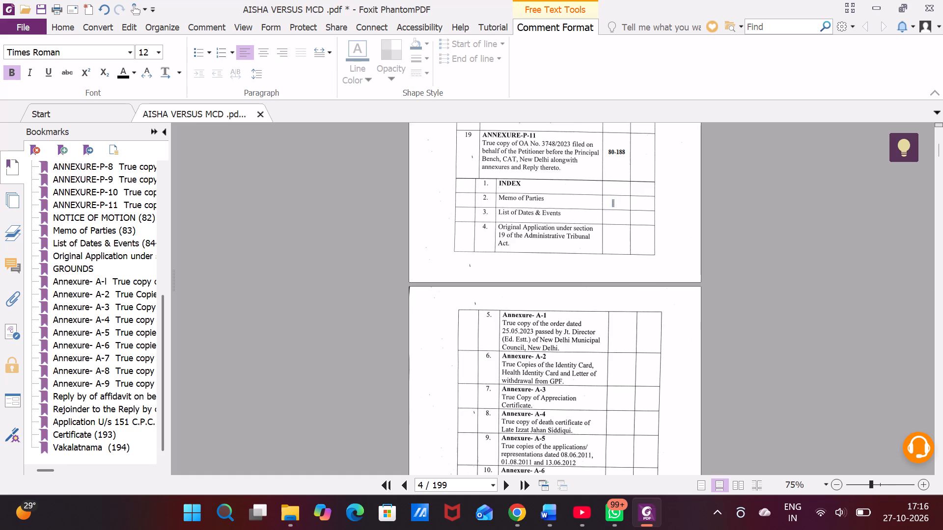
Add the non-bold typewriter text NOTICE OF MOTION beside INDEX in sub-entry 1 under ANNEXURE-P-11.
click(526, 187)
click(16, 70)
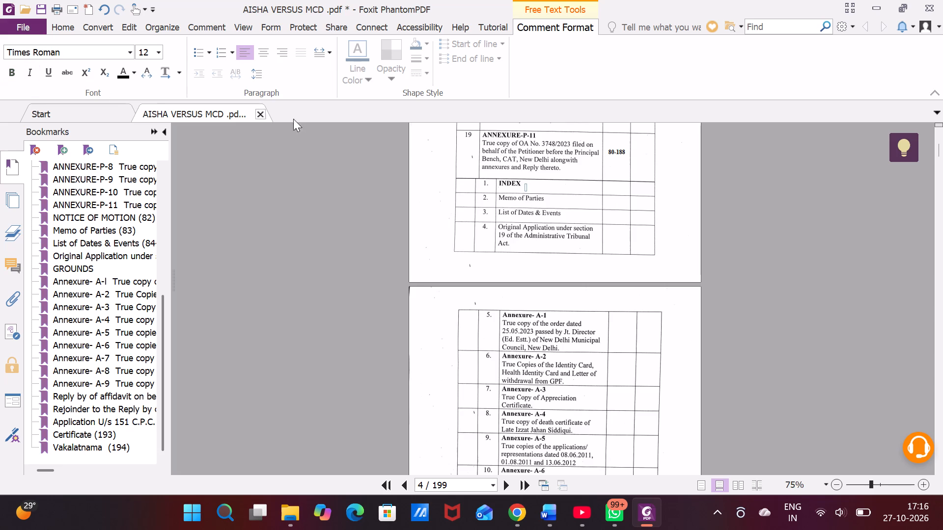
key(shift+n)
key(BackSpace)
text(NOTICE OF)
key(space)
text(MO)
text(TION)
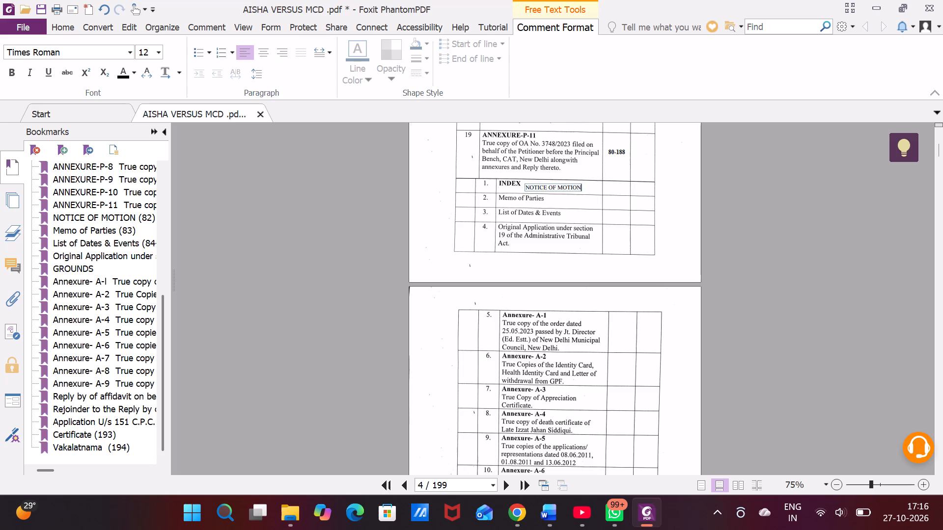
Enter bold page numbers in the index's Pages column: 82 for the INDEX / NOTICE OF MOTION sub-entry and 83 for Memo of Parties.
click(611, 188)
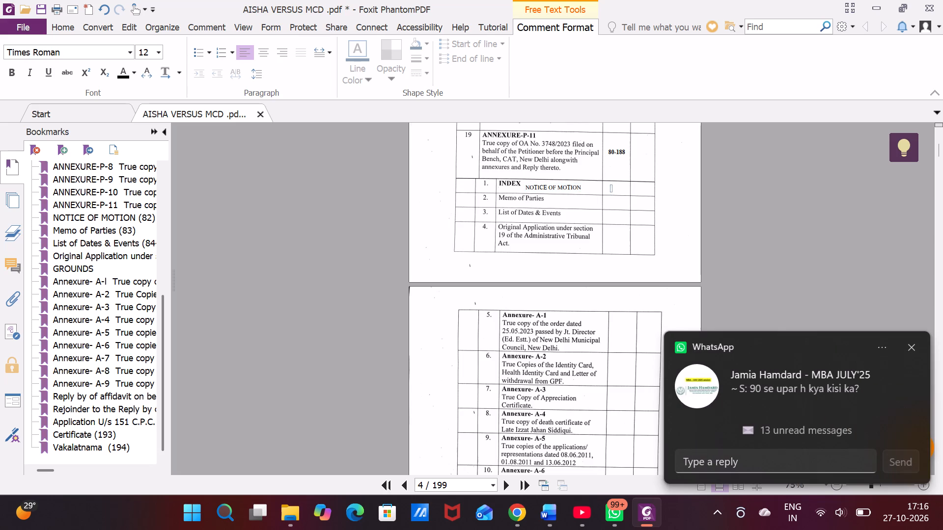
click(9, 69)
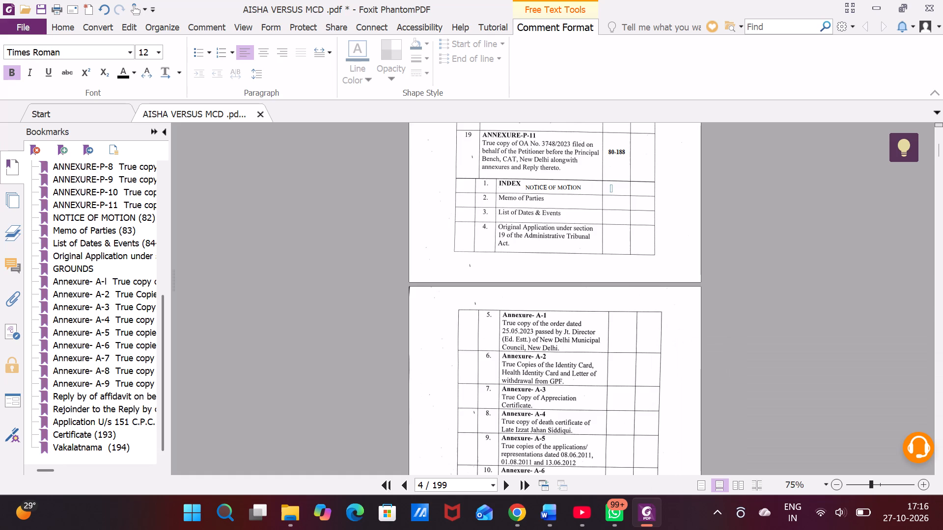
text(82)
click(614, 202)
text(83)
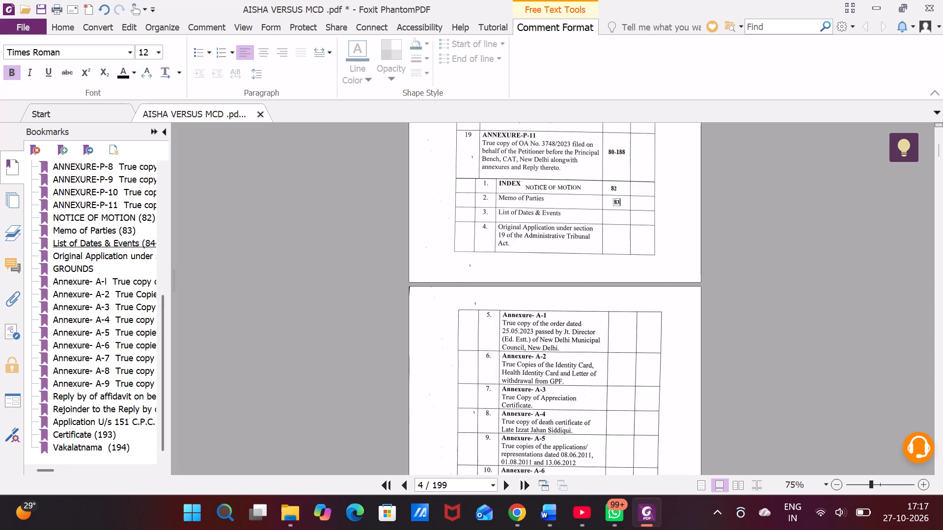
Enter the page ranges 84-87 for List of Dates & Events and 88-101 for the Original Application under section 19.
click(613, 215)
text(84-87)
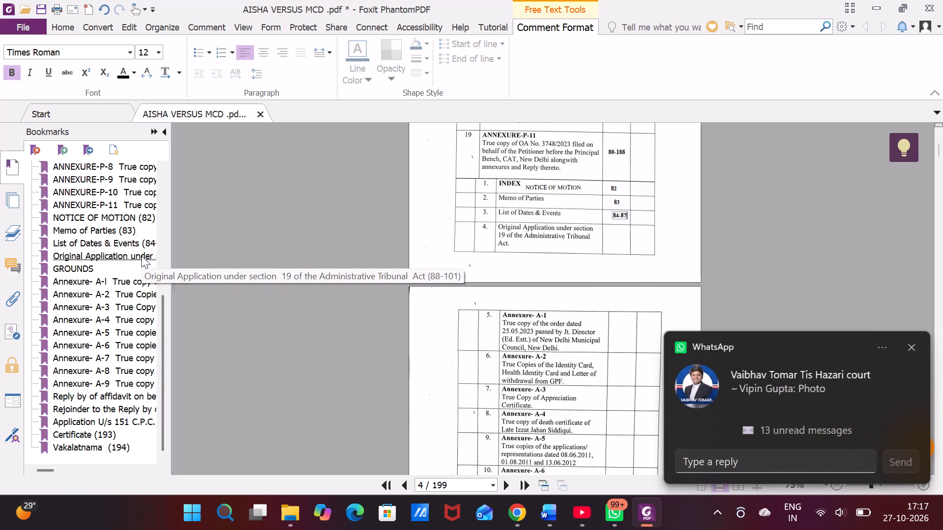
click(609, 238)
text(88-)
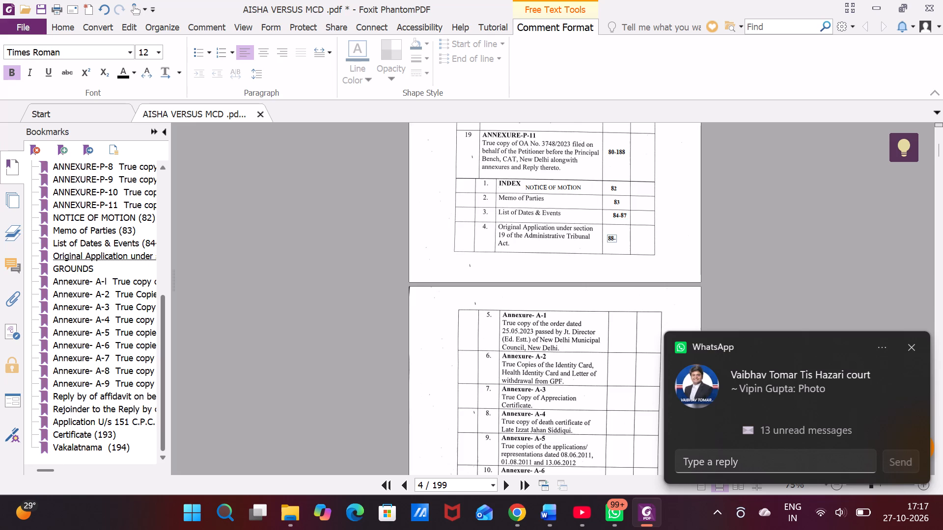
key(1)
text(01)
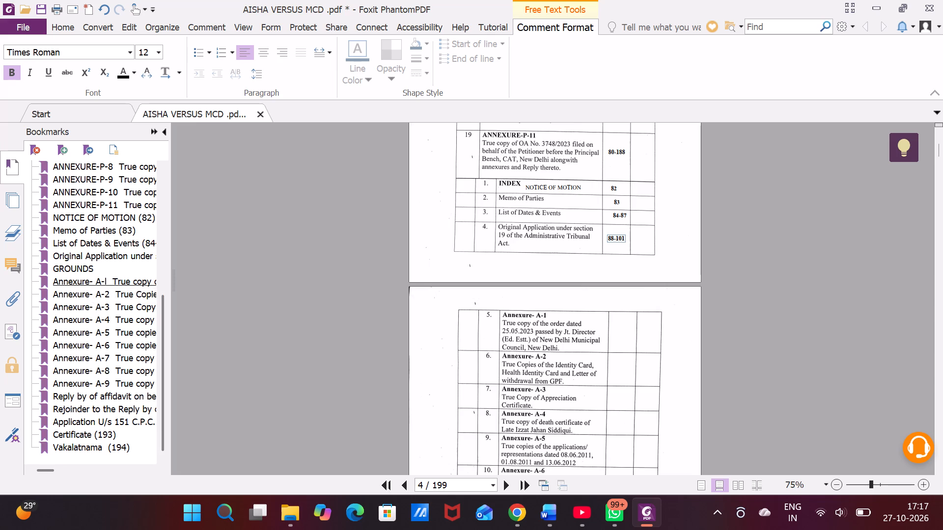
Enter the page range 102-105 in the index's Pages cell of Annexure A-1.
click(614, 334)
Enter the page ranges 102-105 for Annexure A-1 and 106-122 for Annexure A-2 in the index's Pages column.
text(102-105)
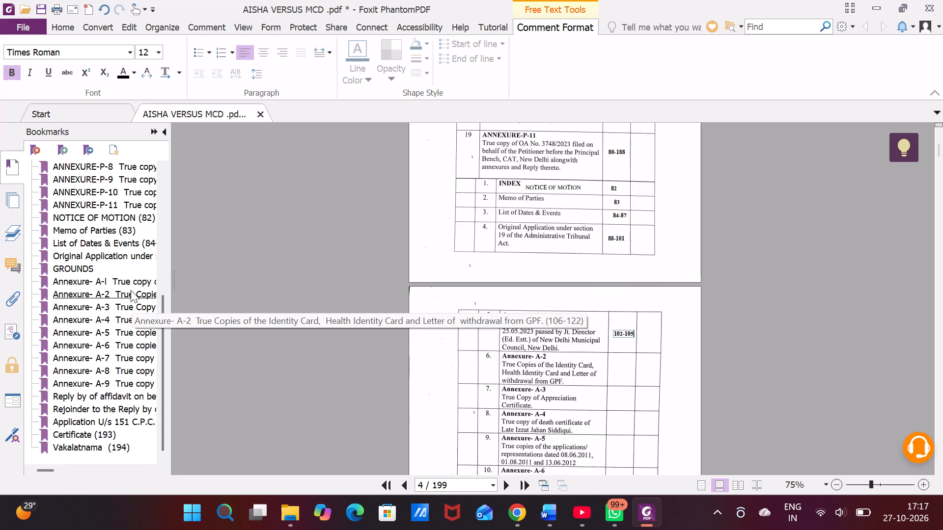
click(612, 369)
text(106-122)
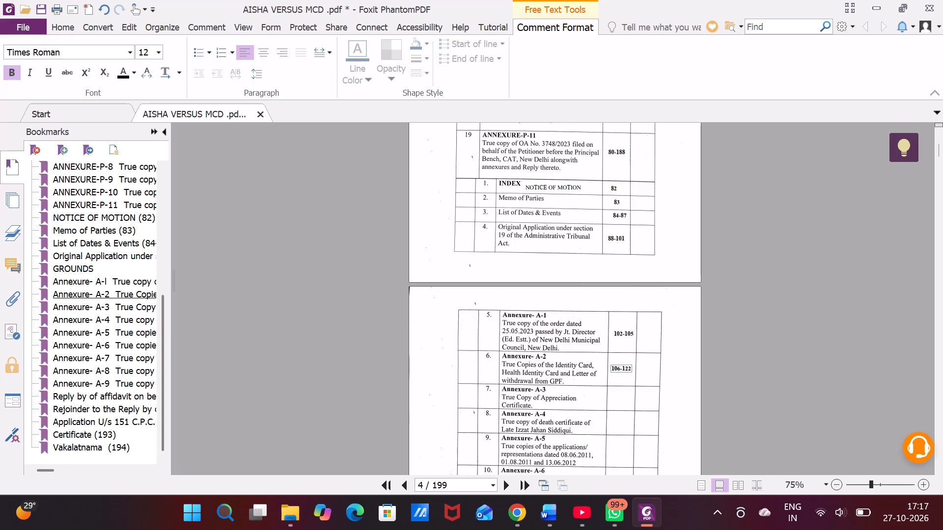
Enter the page range 123-124 for Annexure A-3 and begin Annexure A-4's Pages entry with 125-.
click(613, 399)
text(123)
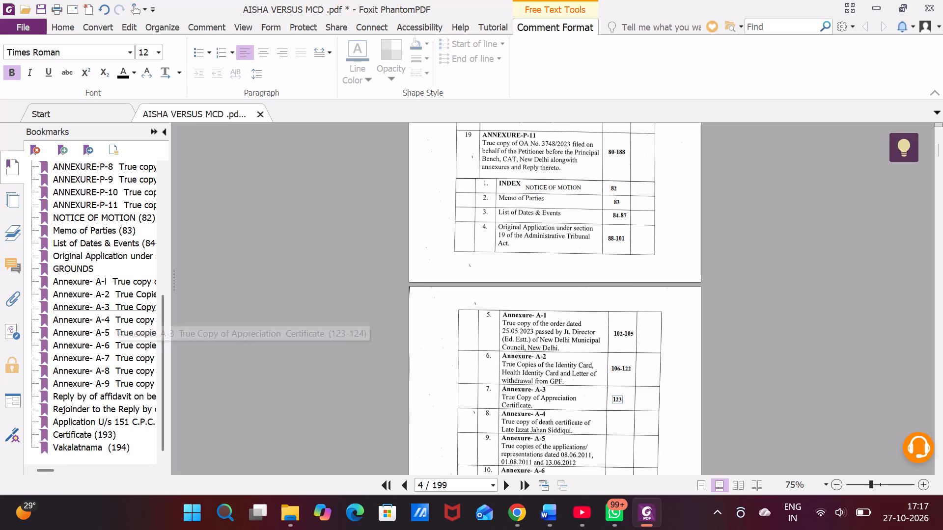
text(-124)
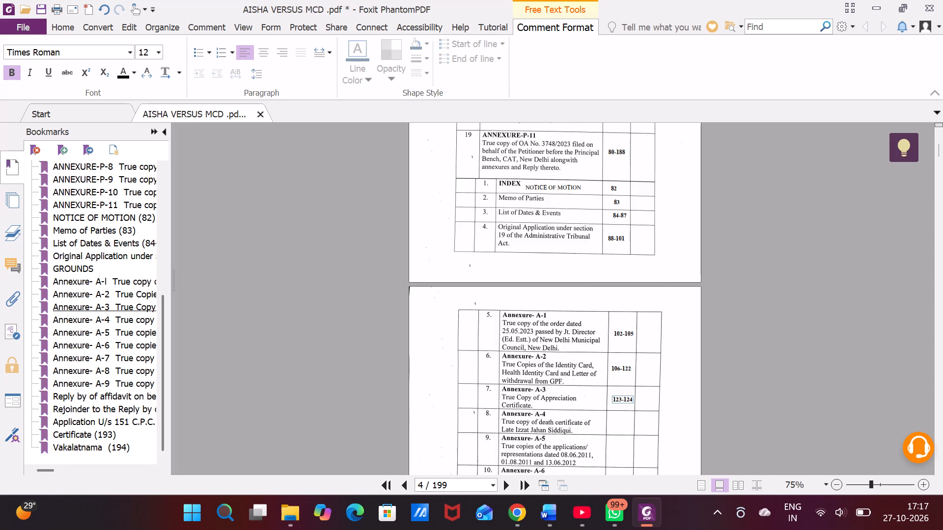
click(612, 421)
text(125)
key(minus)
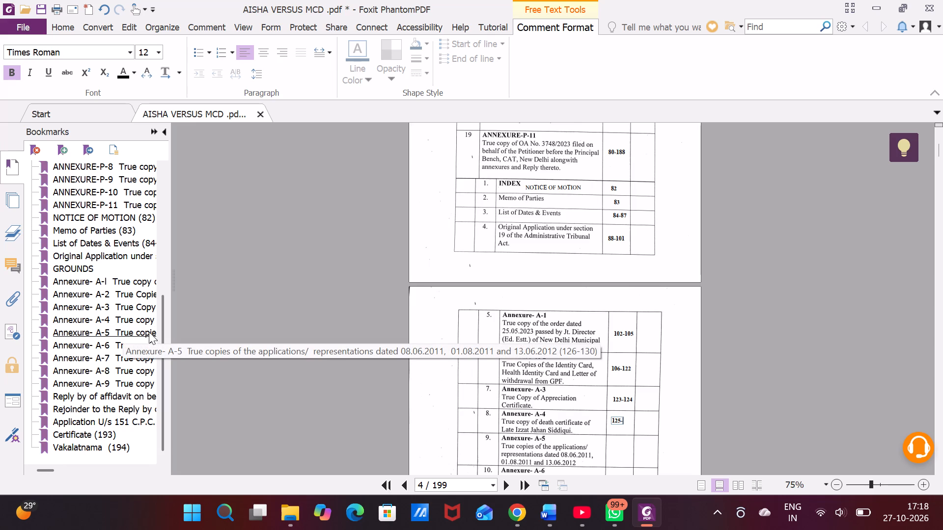
Switch off the Typewriter tool and save the petition PDF.
click(336, 263)
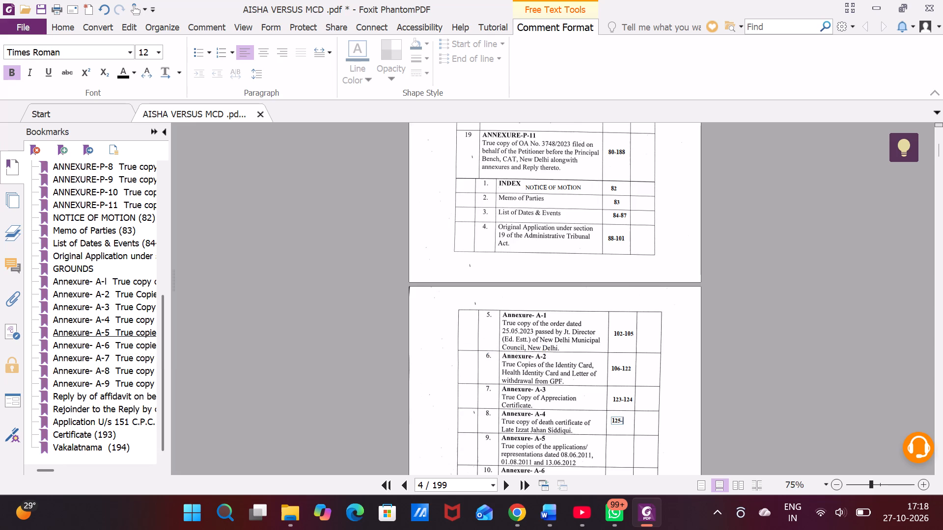
click(63, 25)
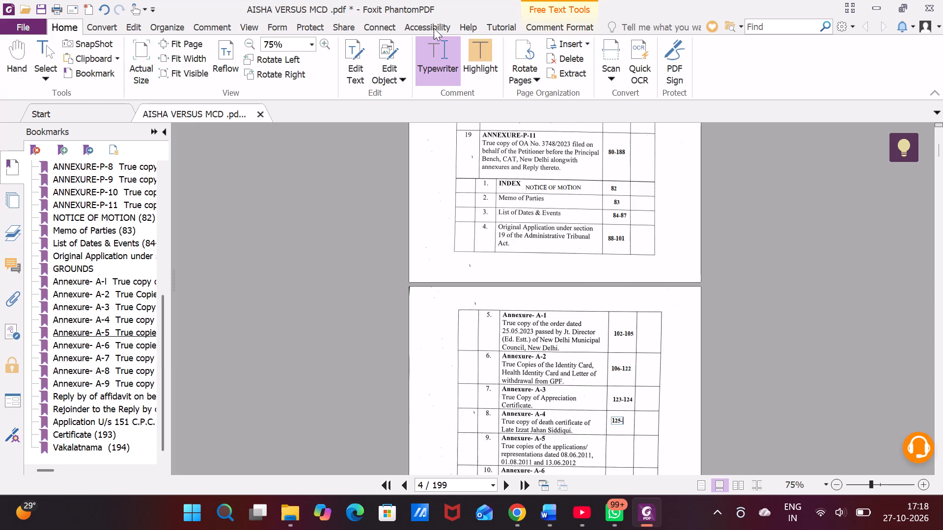
click(439, 52)
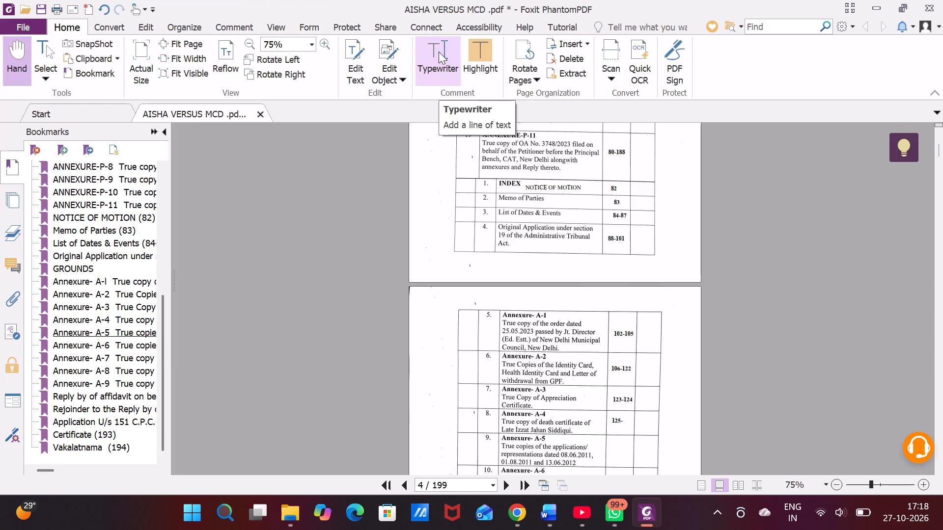
key(ctrl+s)
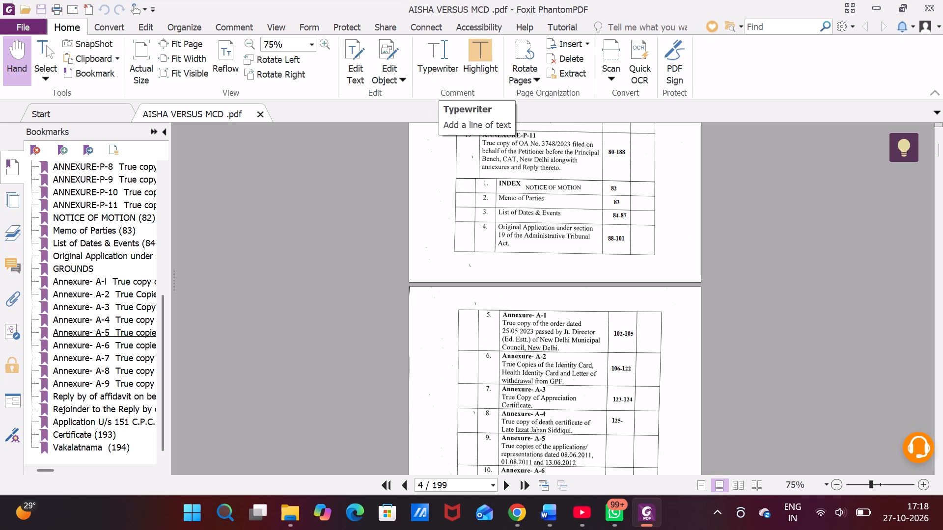
Examine the pages of Annexure A-3 through Annexure A-4 to check their page numbers against the bookmarks.
click(116, 307)
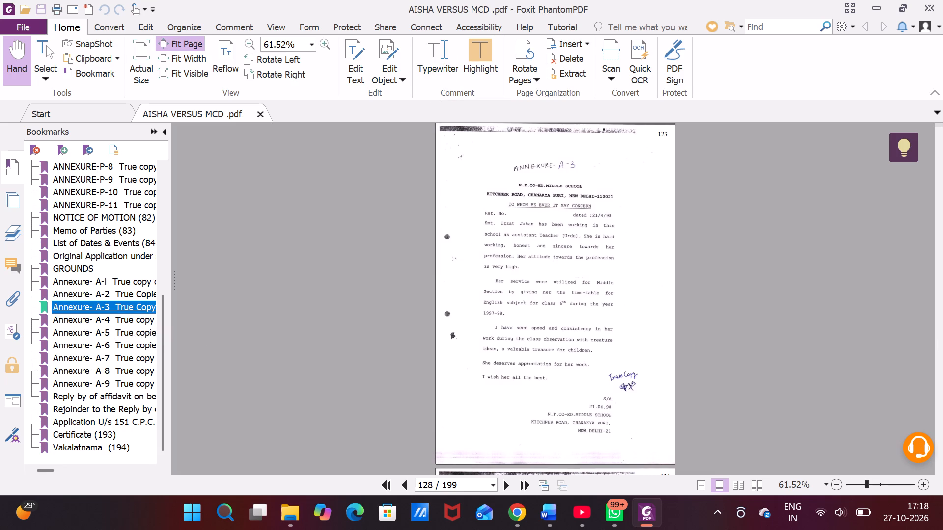
click(451, 294)
key(Down)
key(Down)
key(Down)
key(Down)
key(Down)
key(Down)
key(Down)
key(Down)
key(Down)
key(Down)
key(Down)
key(Down)
key(Down)
key(Down)
key(Down)
key(Down)
key(Down)
key(Down)
key(Down)
key(Down)
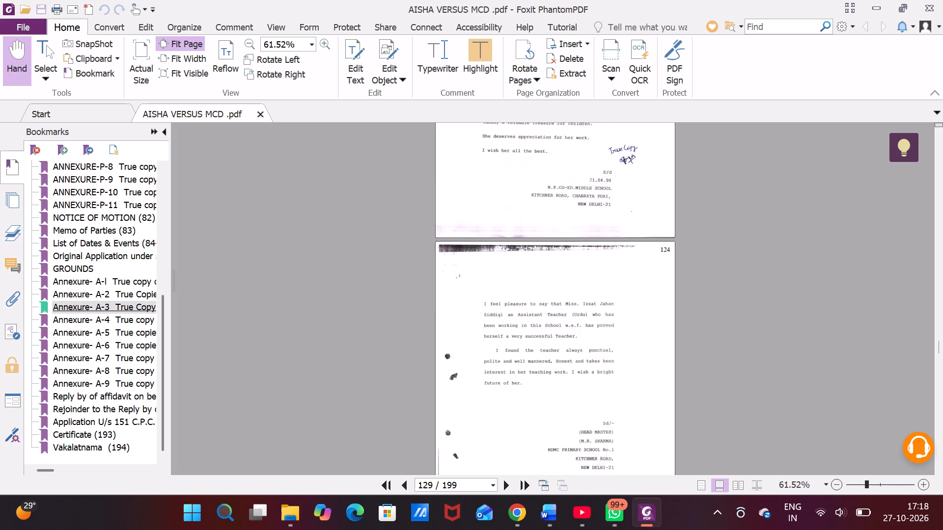
key(Down)
key(Down)
key(Down)
key(Down)
key(Down)
key(Down)
key(Down)
key(Down)
key(Down)
key(Down)
key(Down)
key(Down)
key(Down)
key(Down)
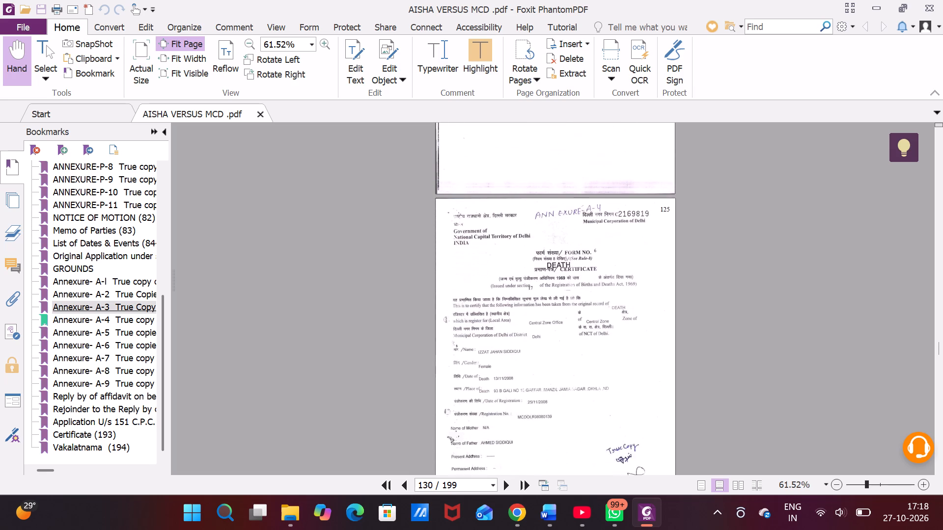
key(Down)
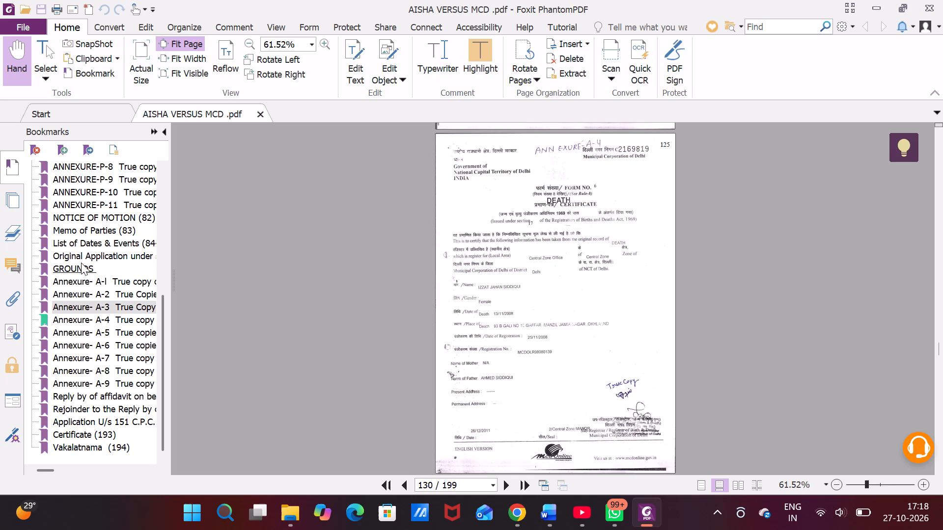
Correct the page number in the Annexure A-4 bookmark's name to (125) and save the petition PDF.
right_click(113, 320)
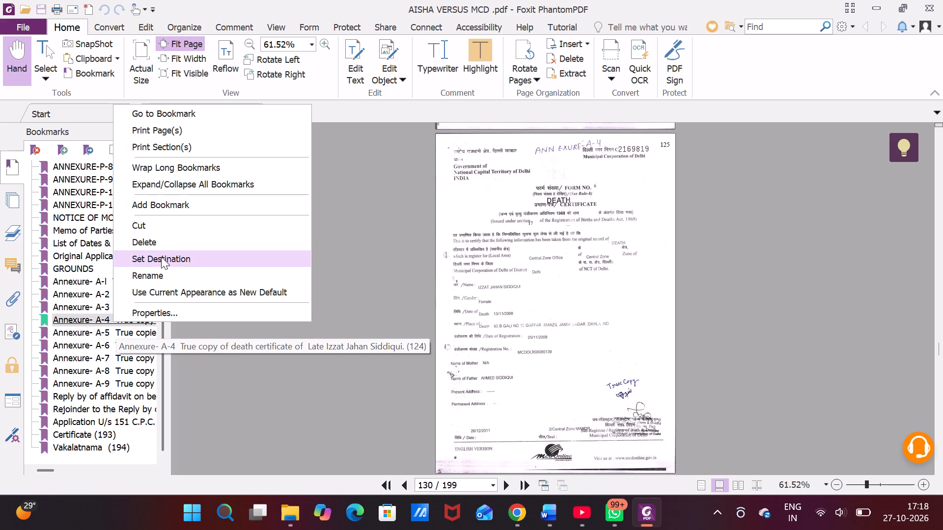
click(167, 276)
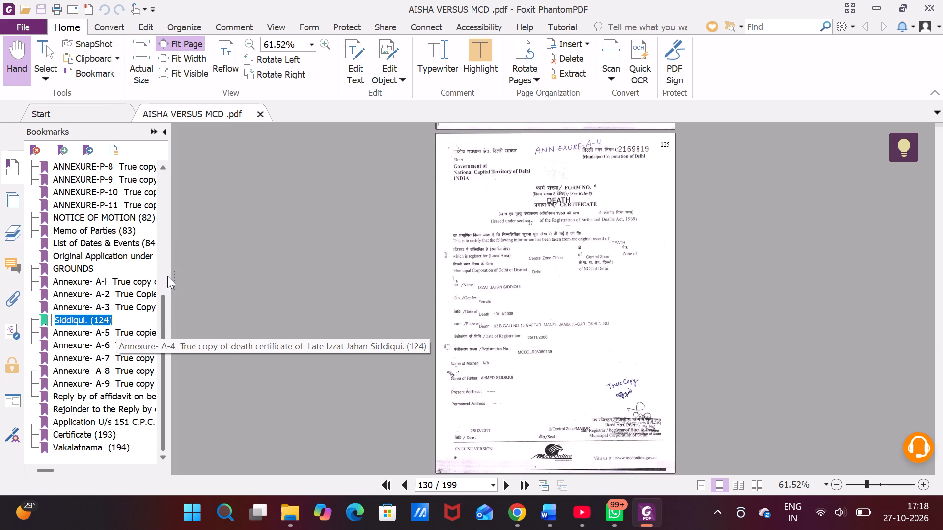
click(109, 318)
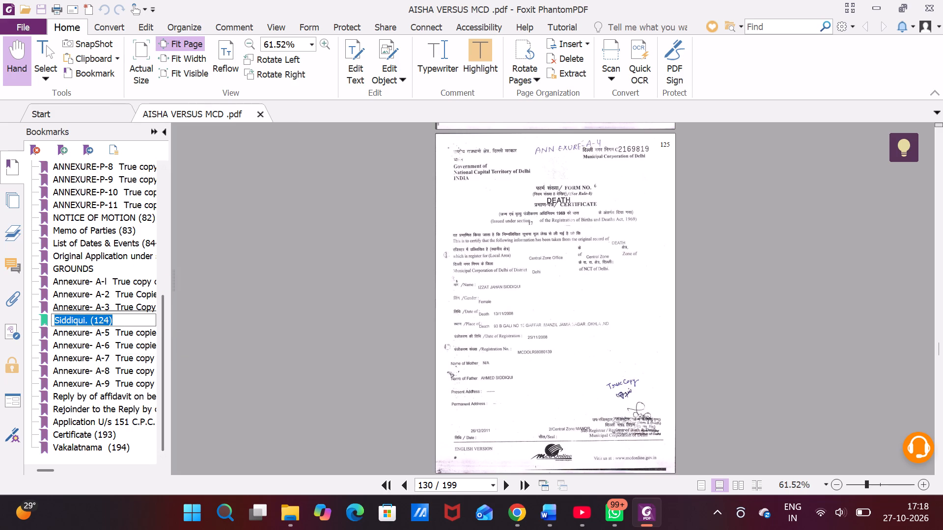
key(BackSpace)
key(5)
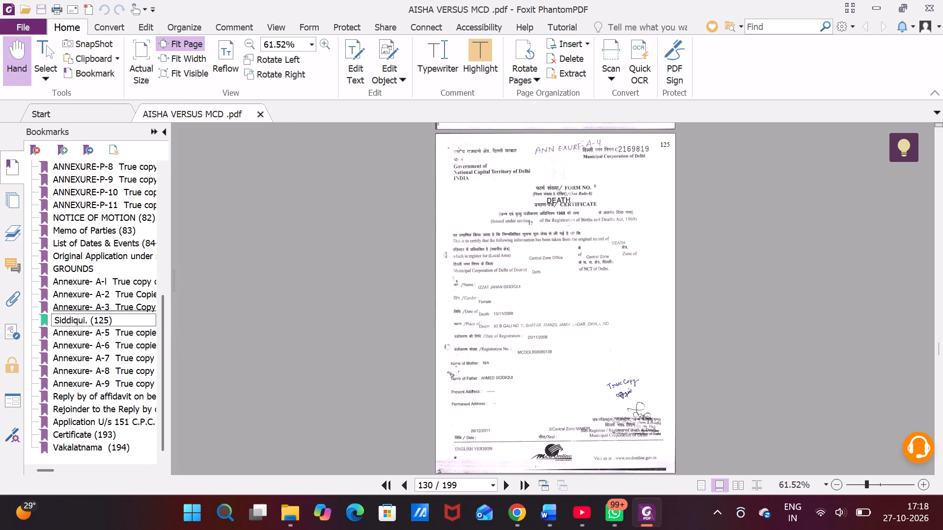
click(230, 320)
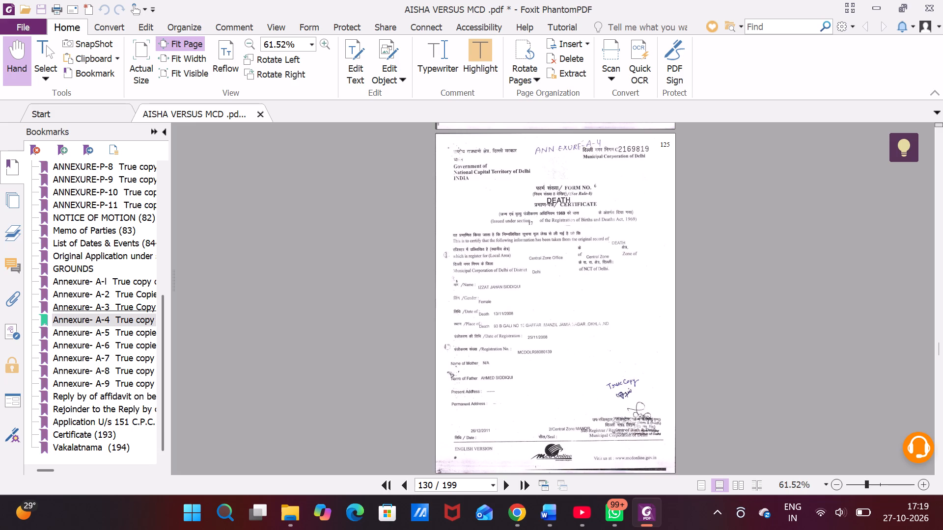
key(ctrl+s)
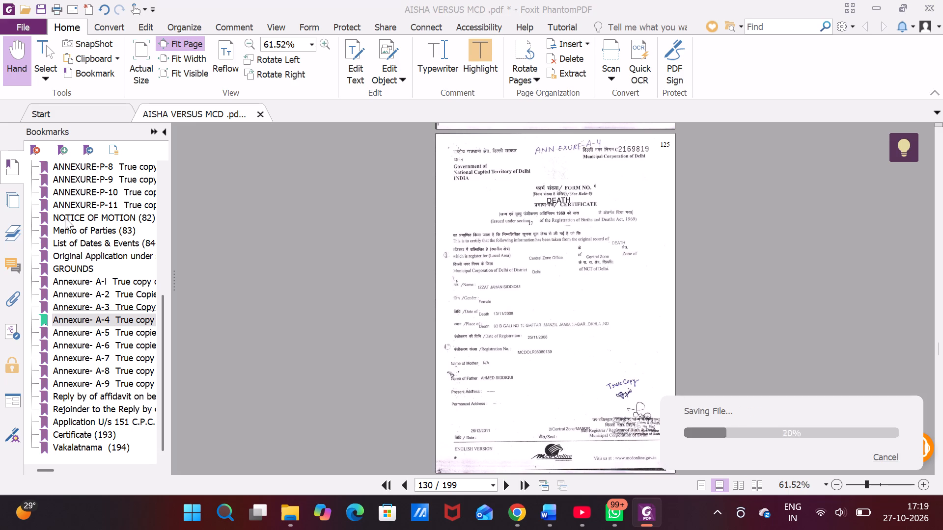
Return to the index and change Annexure A-4's Pages entry to 125, without the trailing hyphen.
double_click(166, 192)
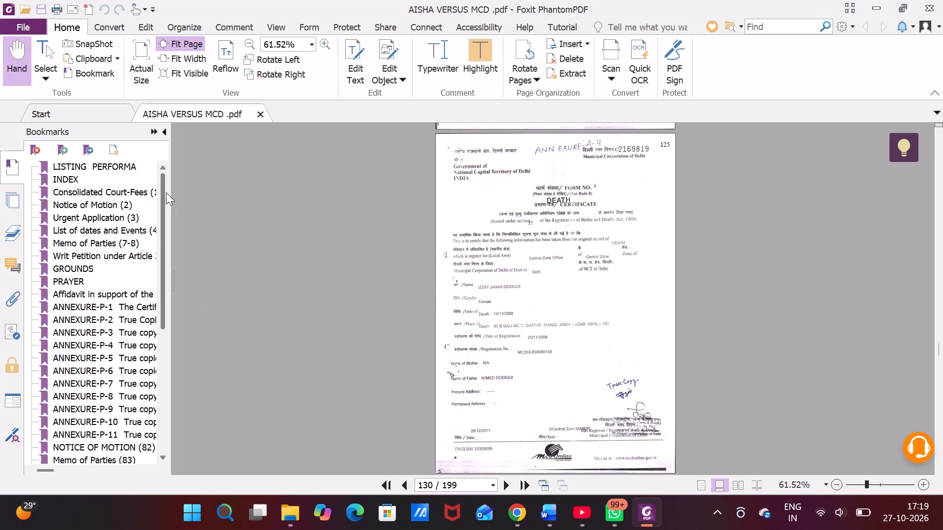
click(70, 177)
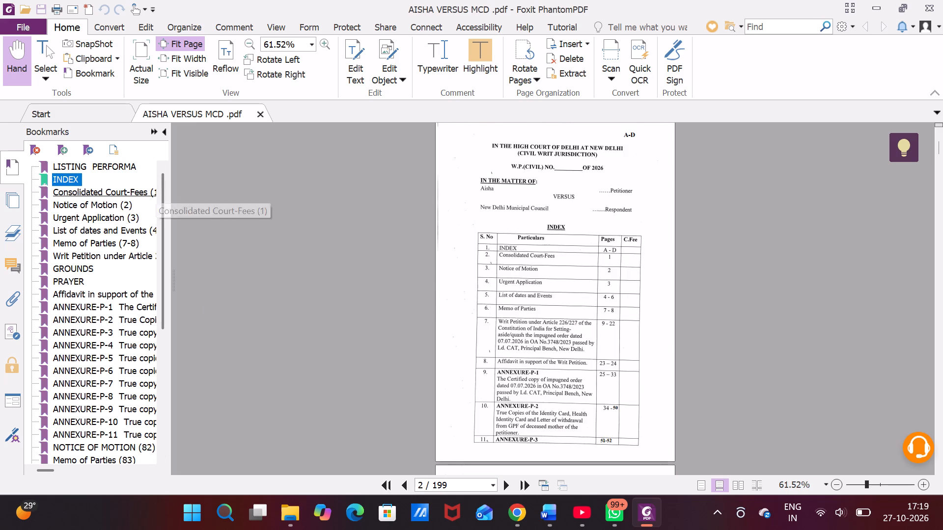
ctrl+scroll(650, 320, up, 3)
key(Down)
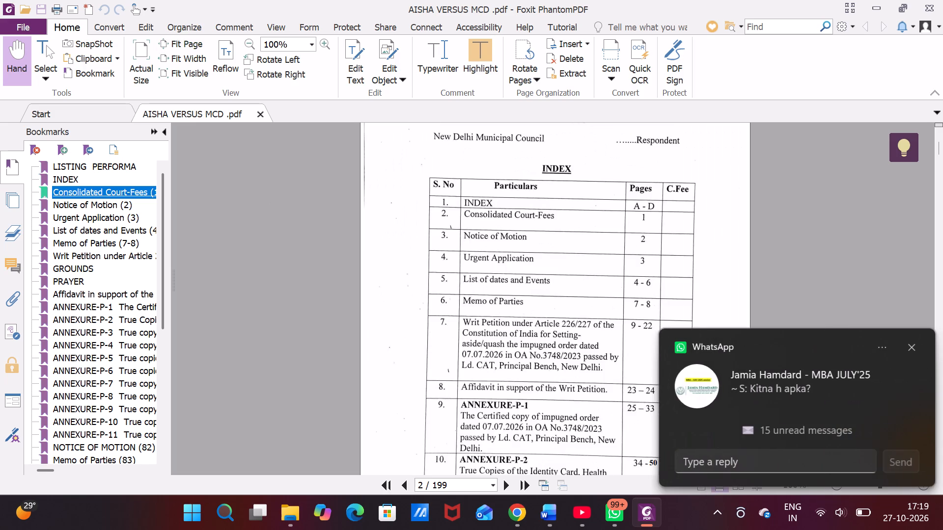
click(719, 270)
key(Down)
key(Down)
key(Down)
key(Down)
key(Down)
key(Down)
key(Down)
key(Down)
key(Down)
key(Down)
key(Down)
key(Down)
key(Down)
key(Down)
key(Down)
key(Down)
key(Down)
key(Down)
key(Down)
key(Down)
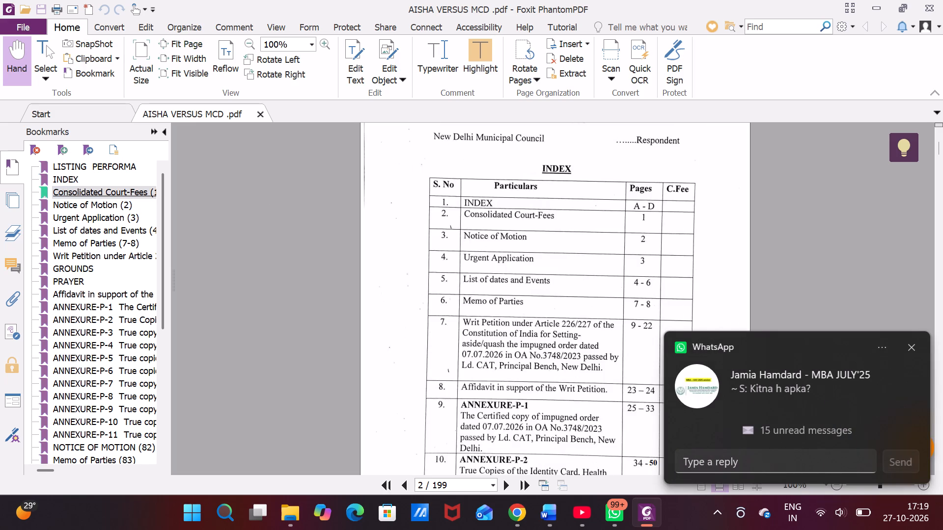
key(Down)
key(Down)
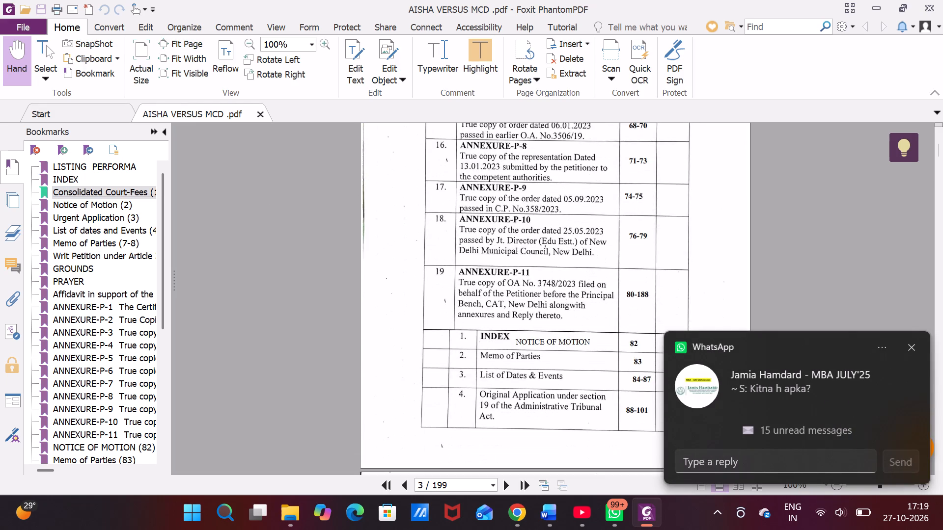
key(Down)
key(Down)
key(Down)
key(Down)
key(Down)
key(Down)
key(Down)
key(Down)
key(Down)
key(Down)
key(Down)
key(Down)
key(Down)
key(Down)
key(Down)
key(Down)
key(Down)
key(Down)
key(Down)
key(Down)
key(Down)
key(Down)
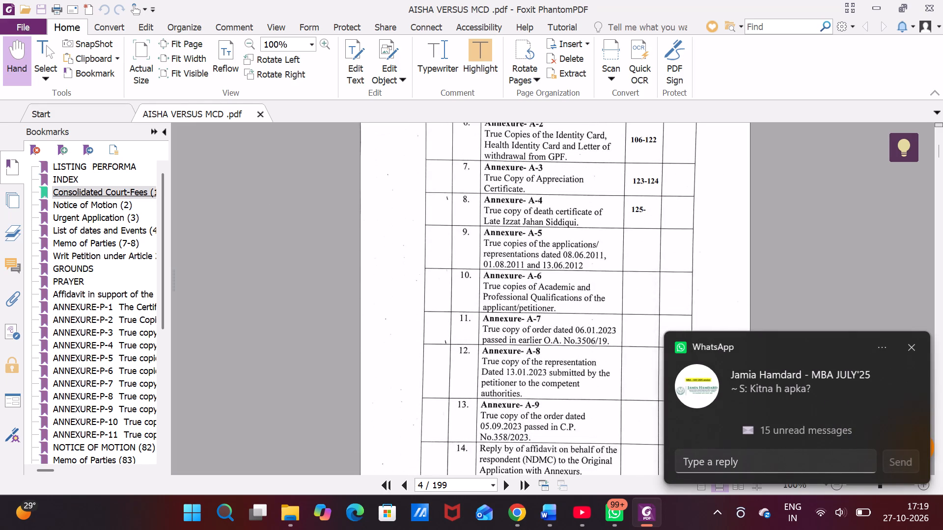
key(Down)
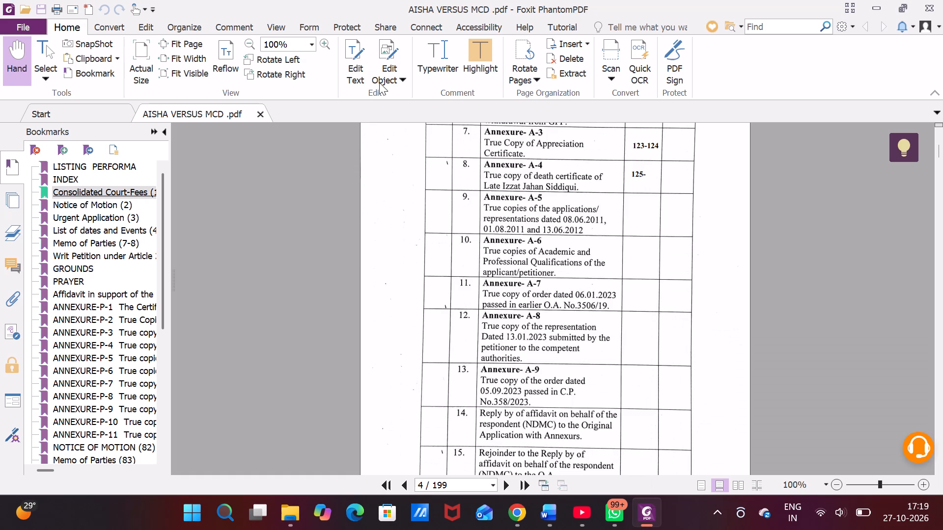
click(451, 64)
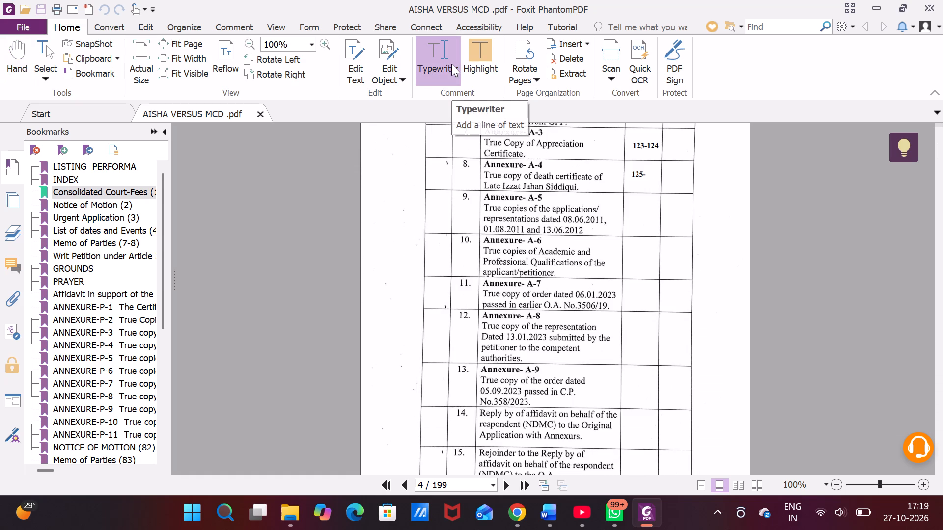
double_click(639, 174)
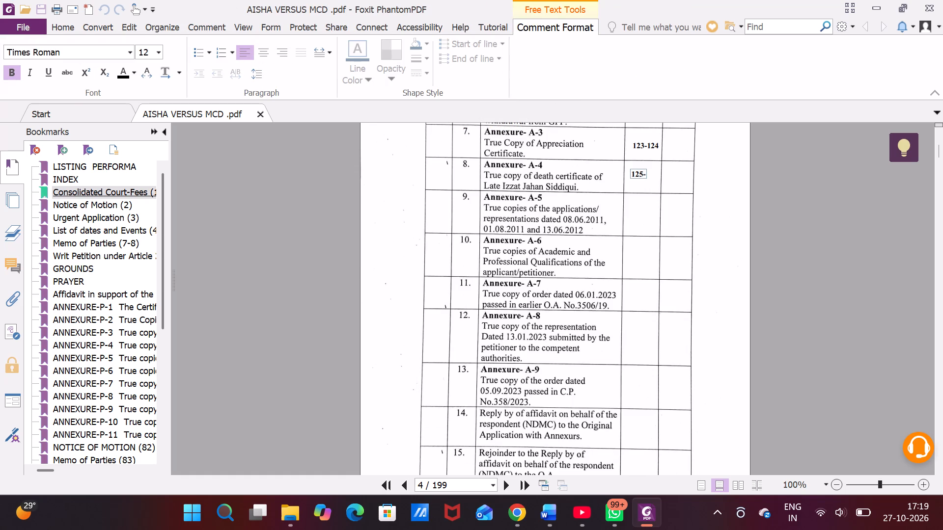
key(Right)
key(Delete)
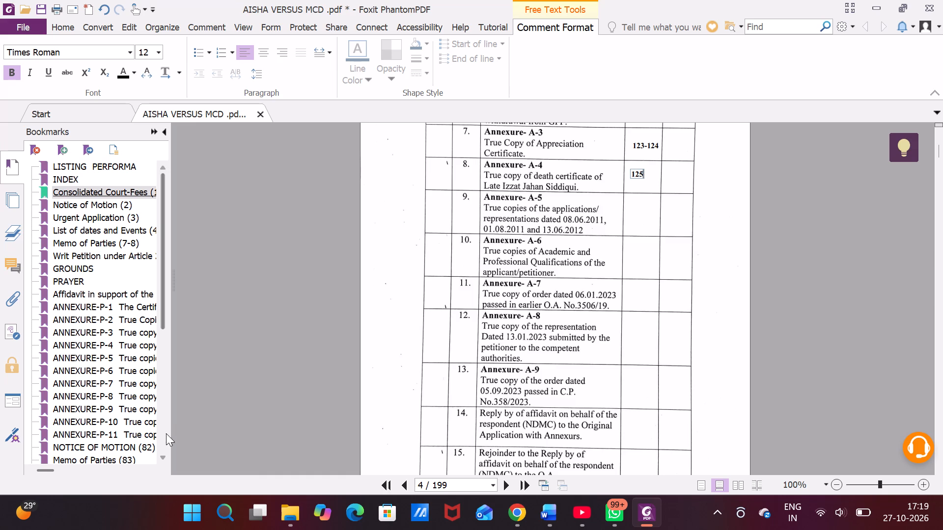
Enter the page range 126-130 for Annexure A-5 and nudge the text to fit inside the Pages column.
triple_click(162, 457)
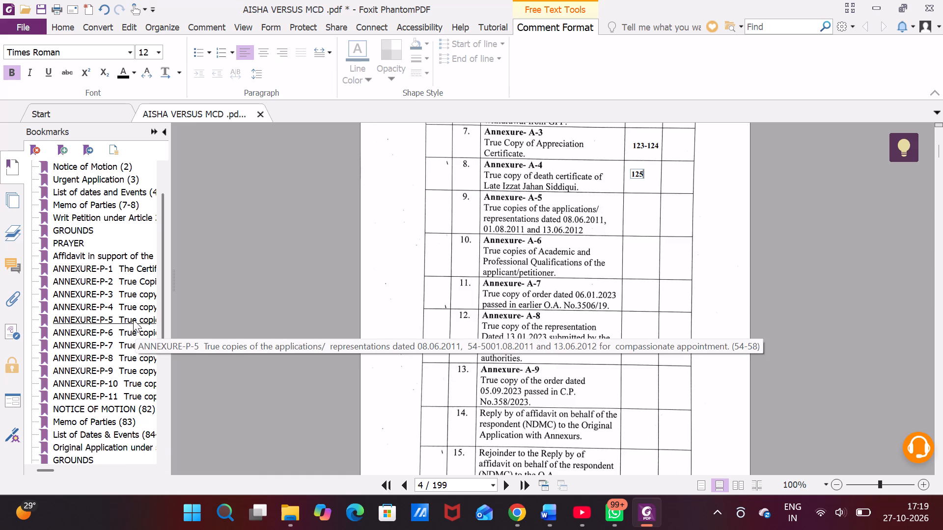
triple_click(163, 444)
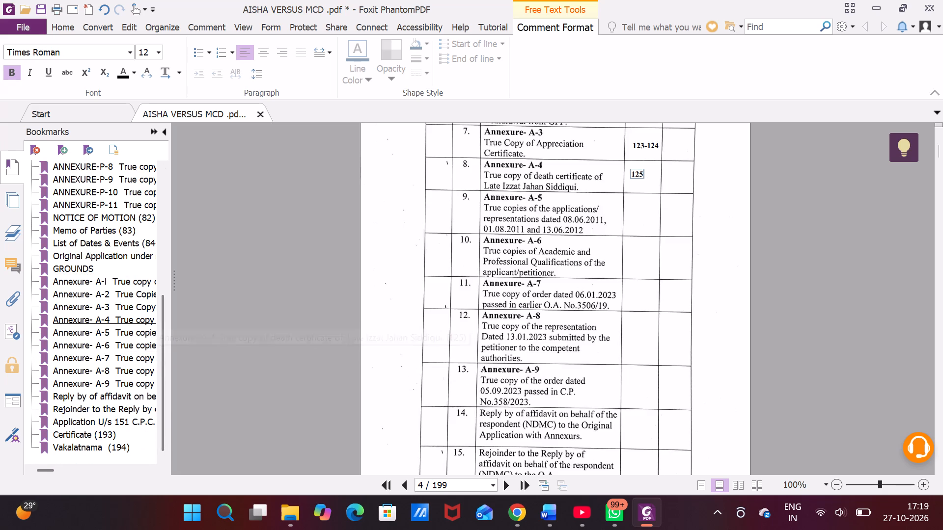
drag(624, 203, 637, 211)
click(637, 211)
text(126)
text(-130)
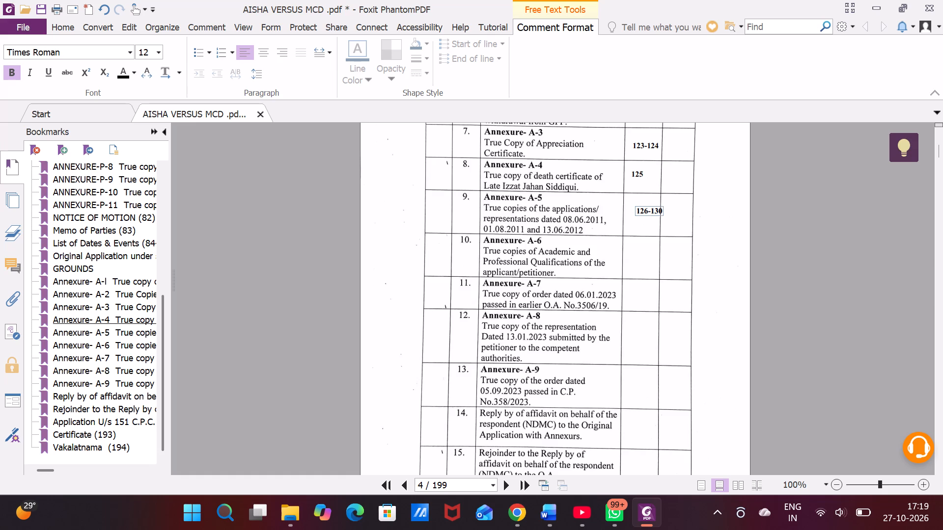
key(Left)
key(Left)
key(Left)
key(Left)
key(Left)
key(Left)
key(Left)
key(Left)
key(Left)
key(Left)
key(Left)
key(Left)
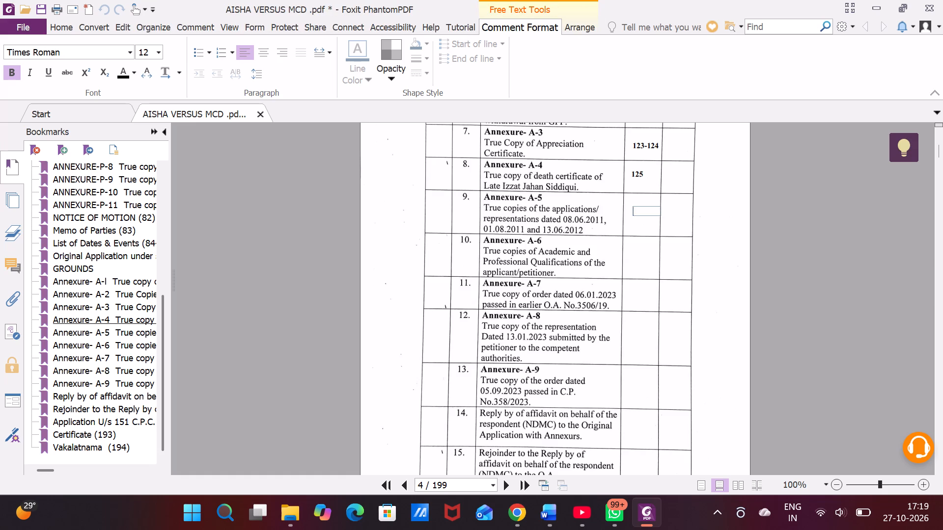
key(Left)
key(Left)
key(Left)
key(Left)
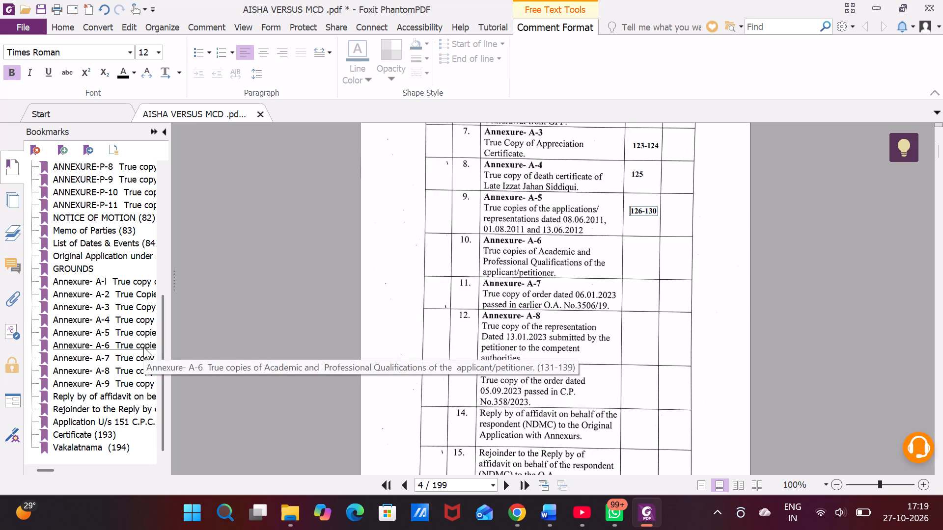
Enter the page ranges 131-139 for Annexure A-6 and 140-142 for Annexure A-7 in the index's Pages column.
click(630, 256)
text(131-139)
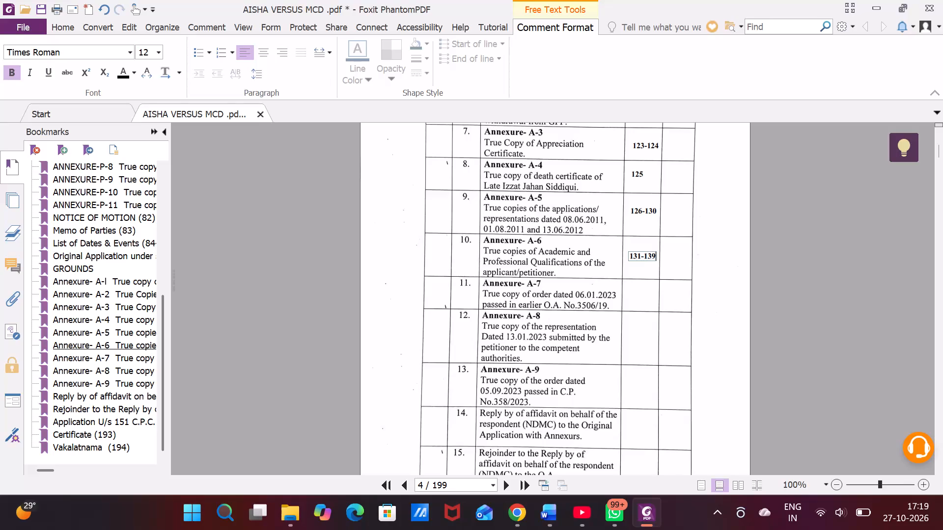
click(628, 296)
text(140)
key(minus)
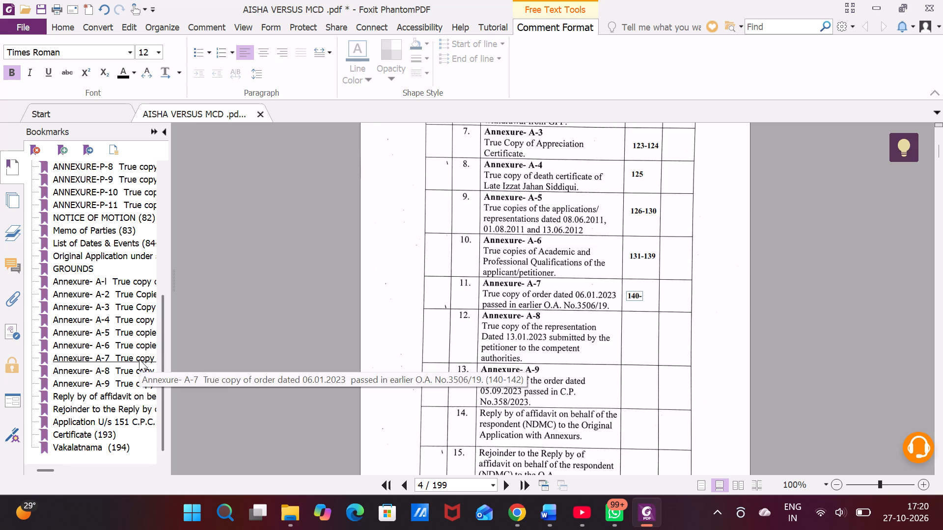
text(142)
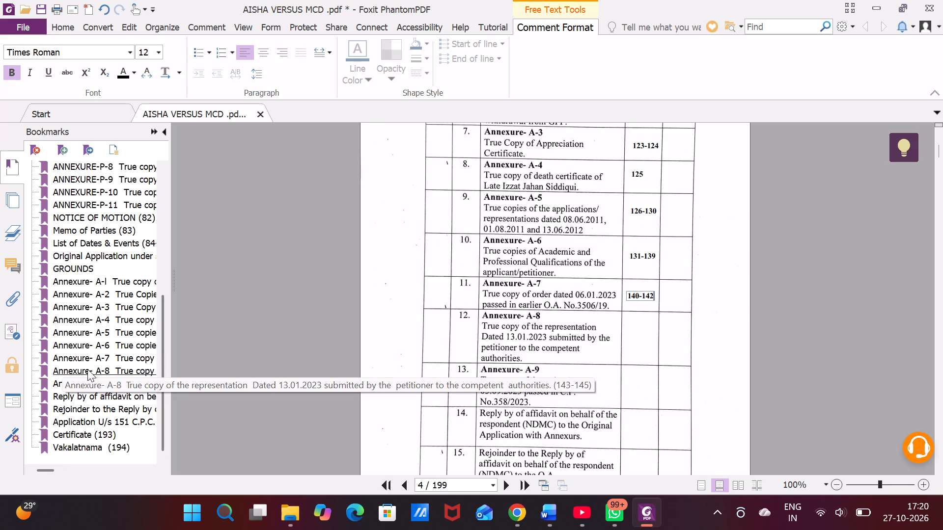
Enter the page ranges 143-145 for Annexure A-8 and 146-158 for Annexure A-9 in the index's Pages column.
click(627, 337)
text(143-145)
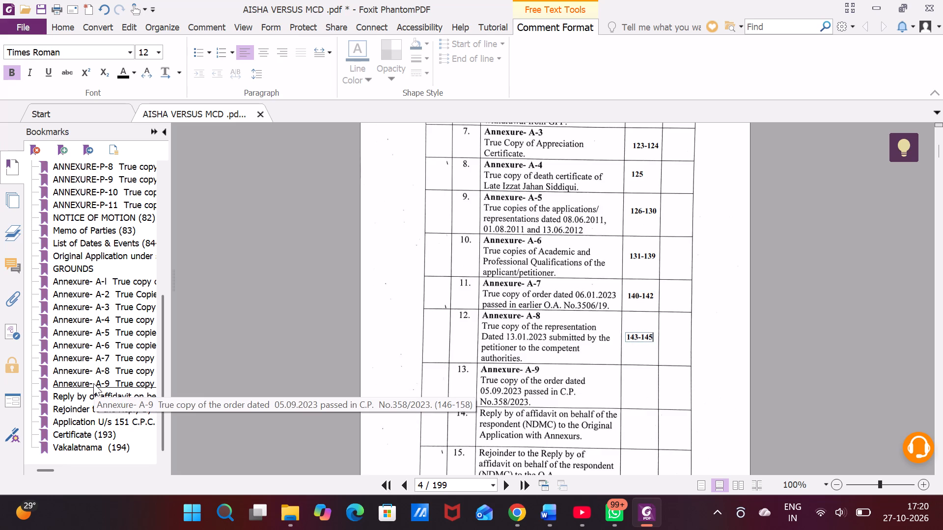
click(627, 385)
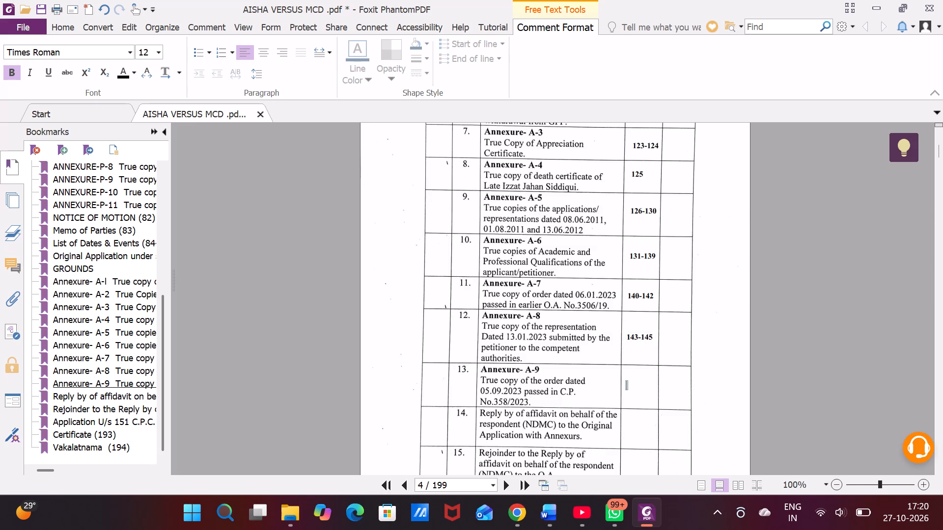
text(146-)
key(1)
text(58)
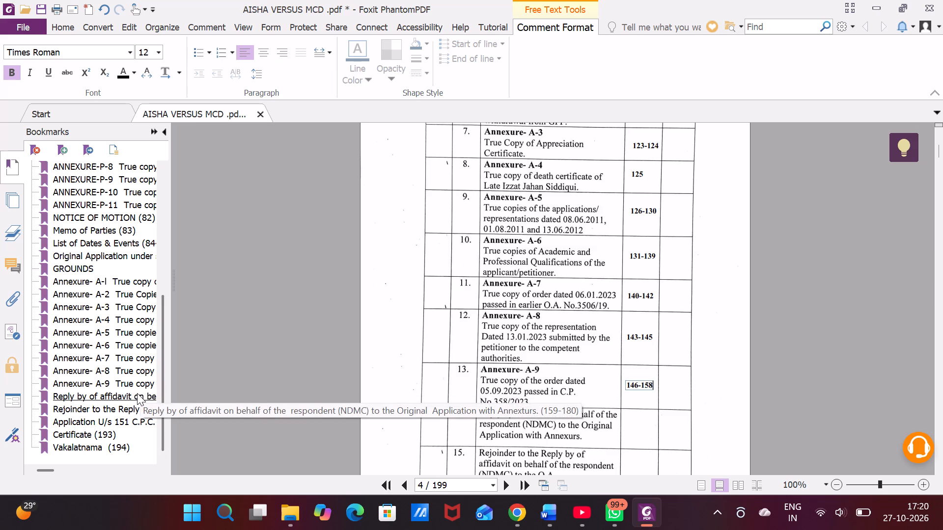
Enter the page range 159-180 for the respondent's reply by affidavit, item 14, in the index's Pages column.
click(627, 425)
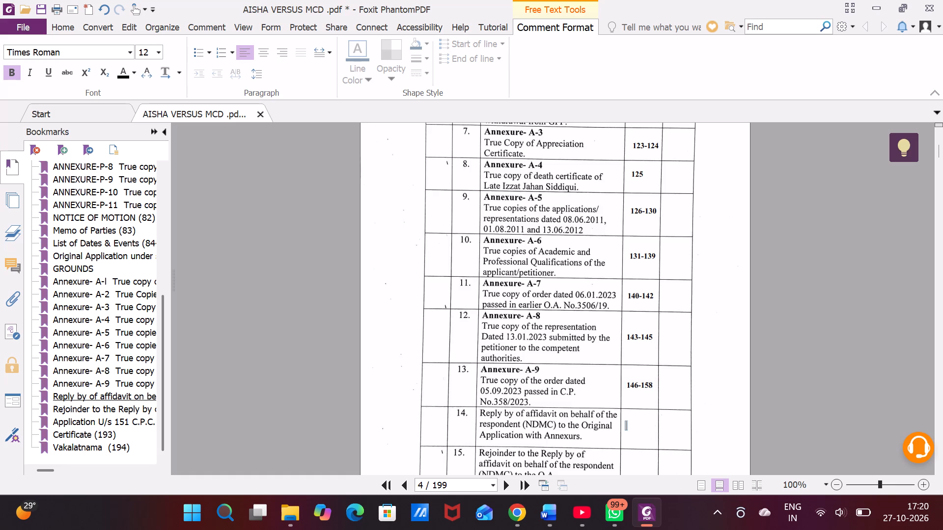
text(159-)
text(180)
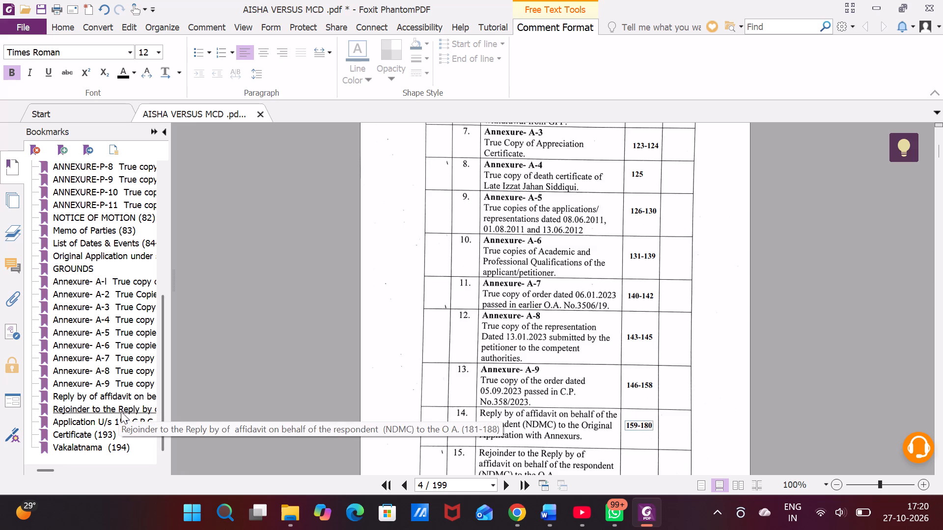
Enter the page ranges 181-188 for the rejoinder, item 15, and 189-192 for the Application U/s 151 C.P.C., item 20, in the index's Pages column.
click(629, 461)
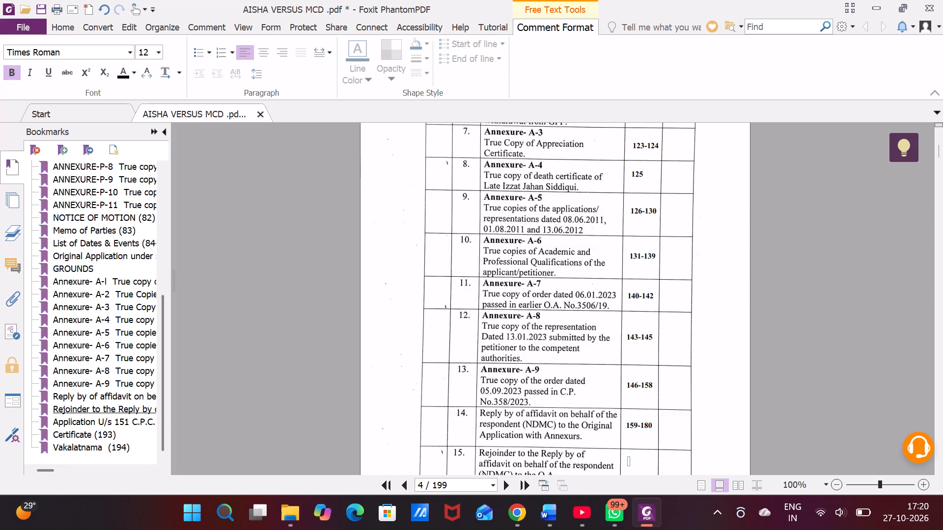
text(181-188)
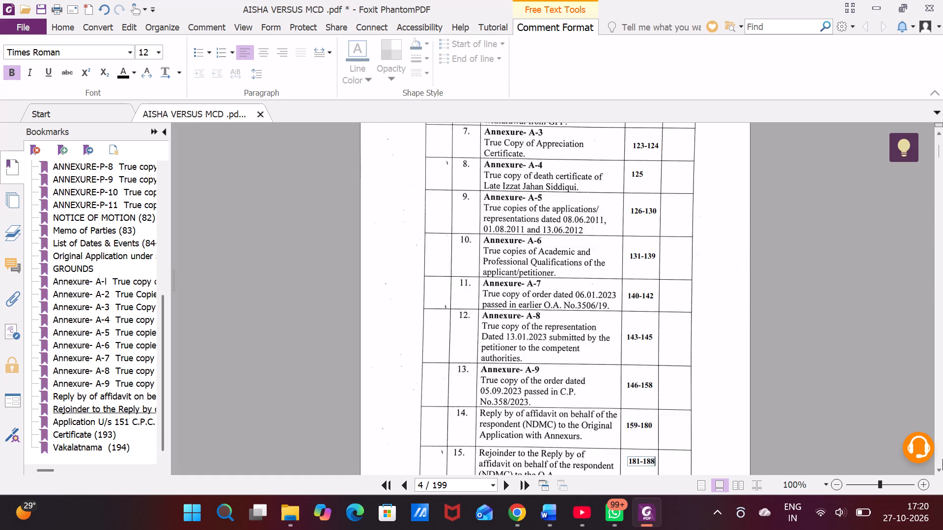
triple_click(939, 469)
triple_click(939, 469)
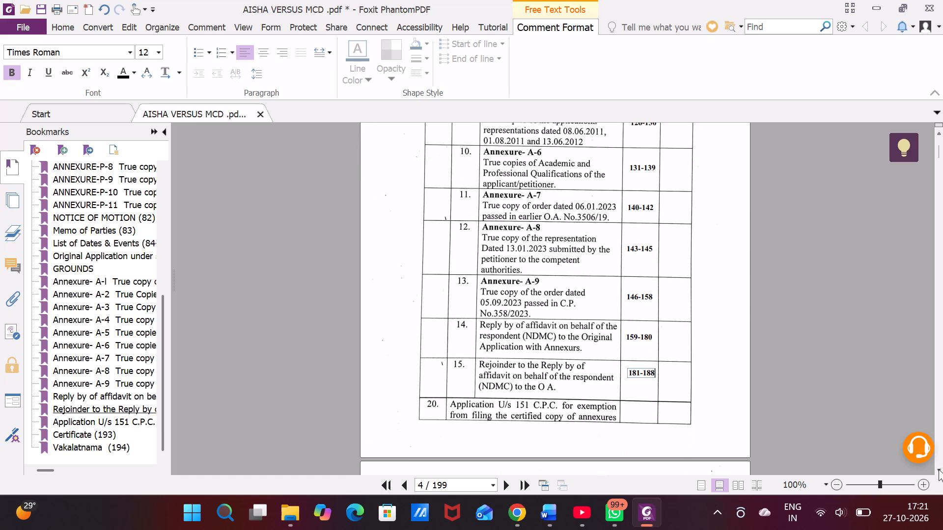
click(939, 469)
triple_click(939, 469)
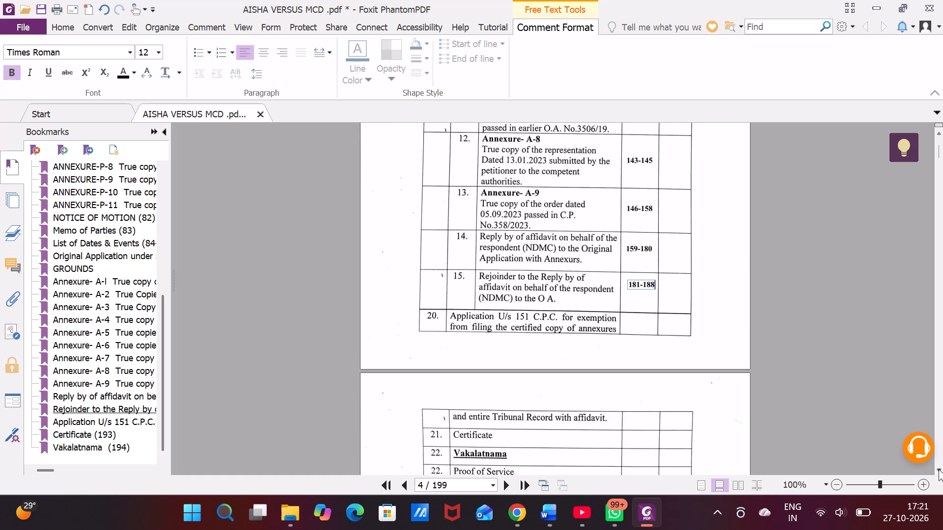
click(939, 469)
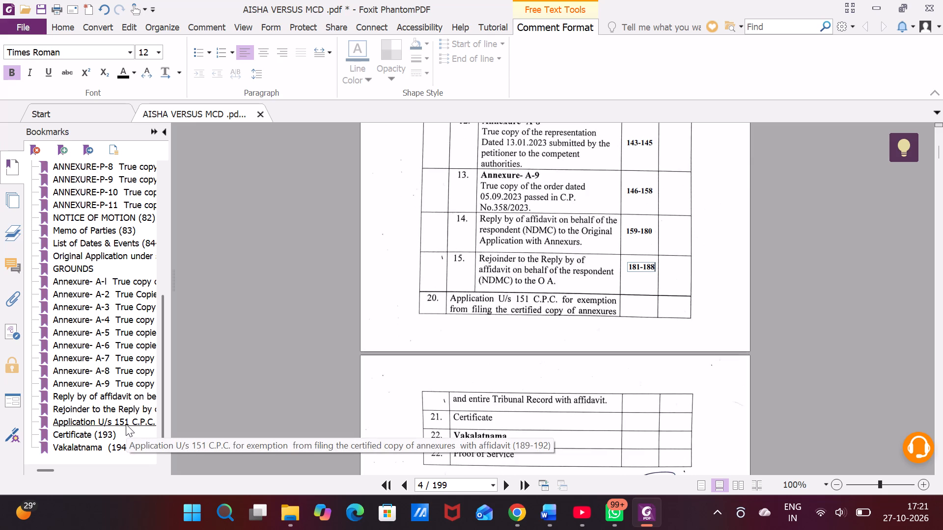
click(629, 303)
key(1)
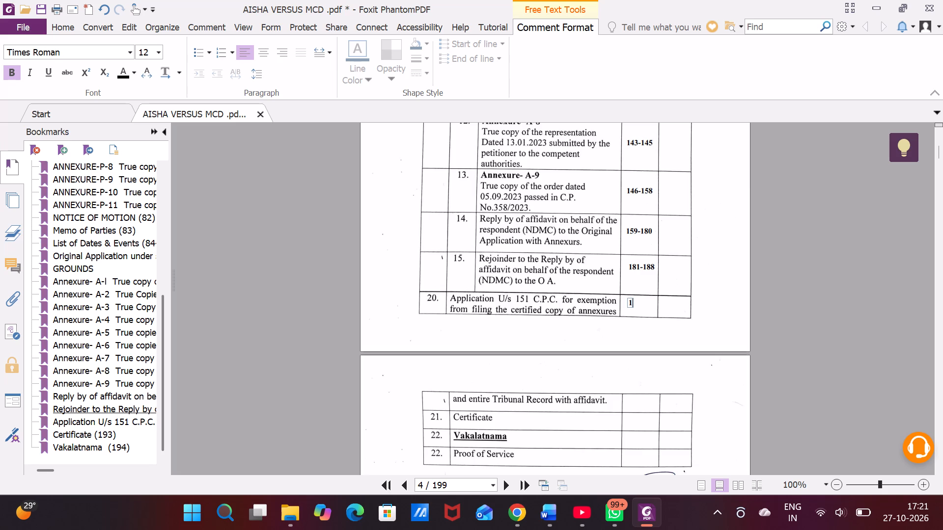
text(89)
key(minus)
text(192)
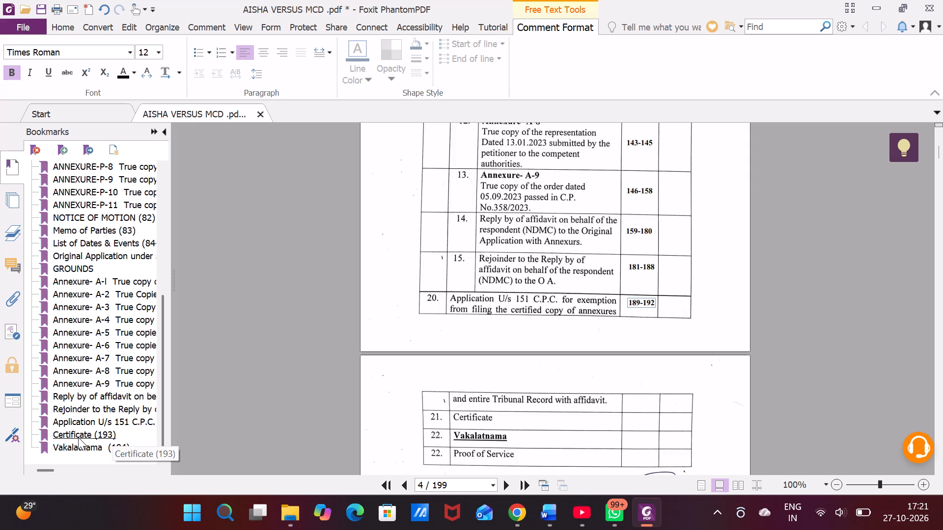
Enter page number 193 for the Certificate and 194 for the Vakalatnama in the index's Pages column.
click(636, 421)
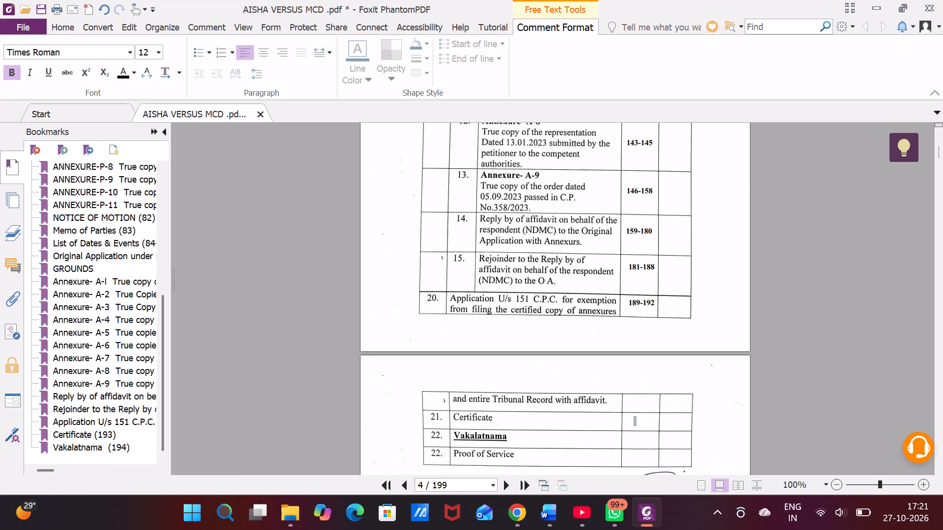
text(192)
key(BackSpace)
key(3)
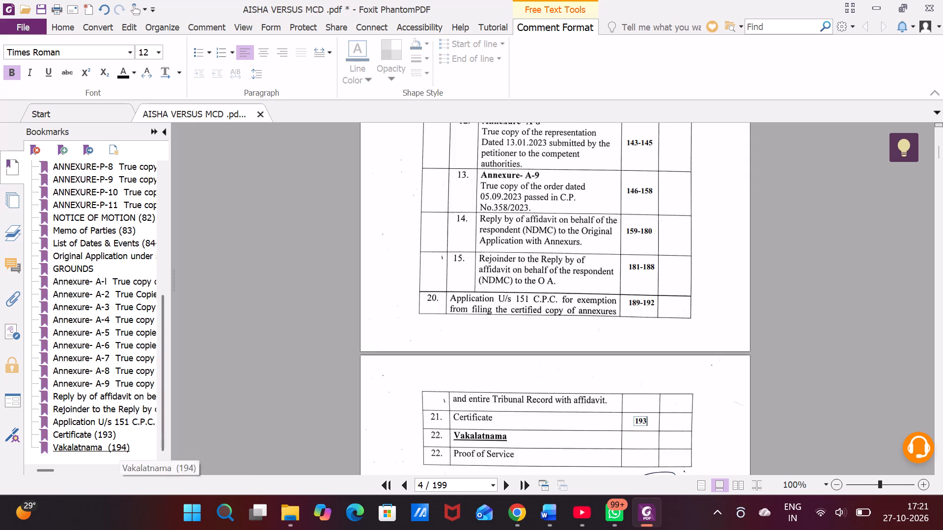
click(636, 440)
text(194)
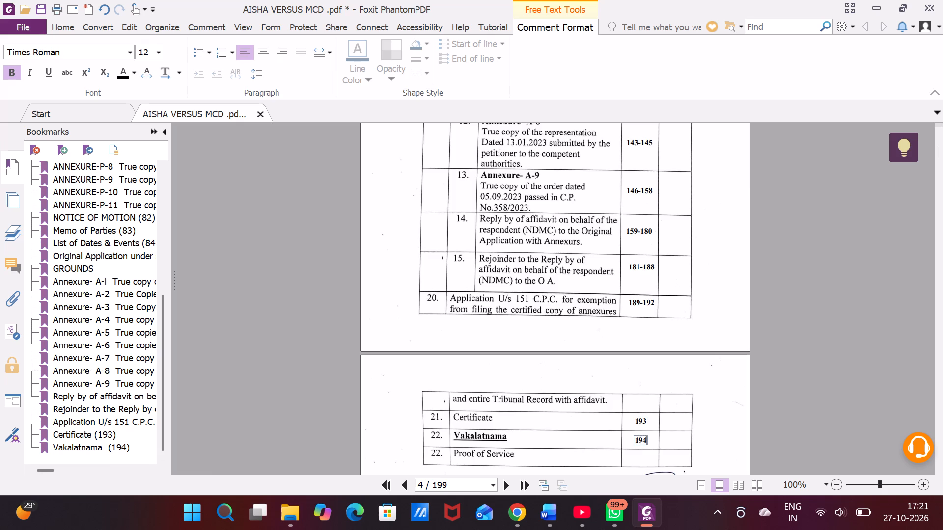
Save the petition PDF and turn off the Typewriter tool.
triple_click(940, 469)
double_click(940, 469)
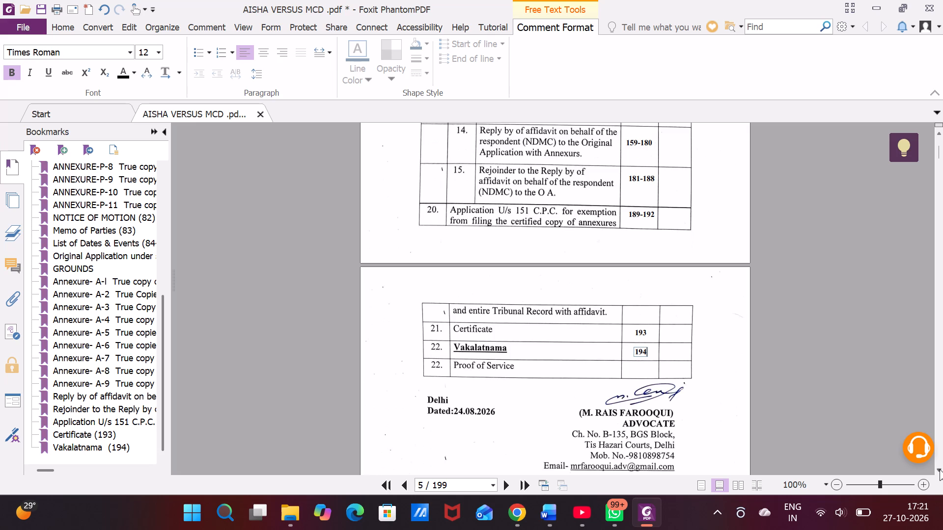
key(ctrl+s)
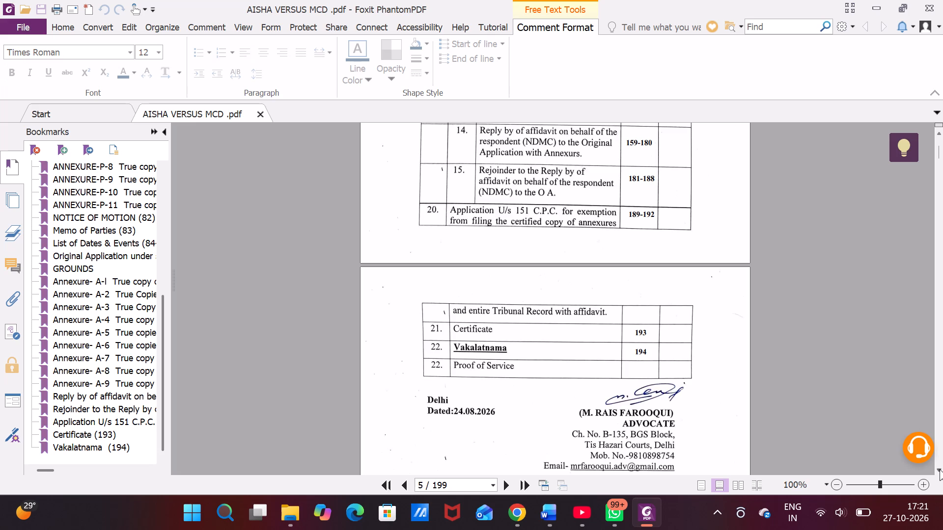
click(62, 28)
click(440, 75)
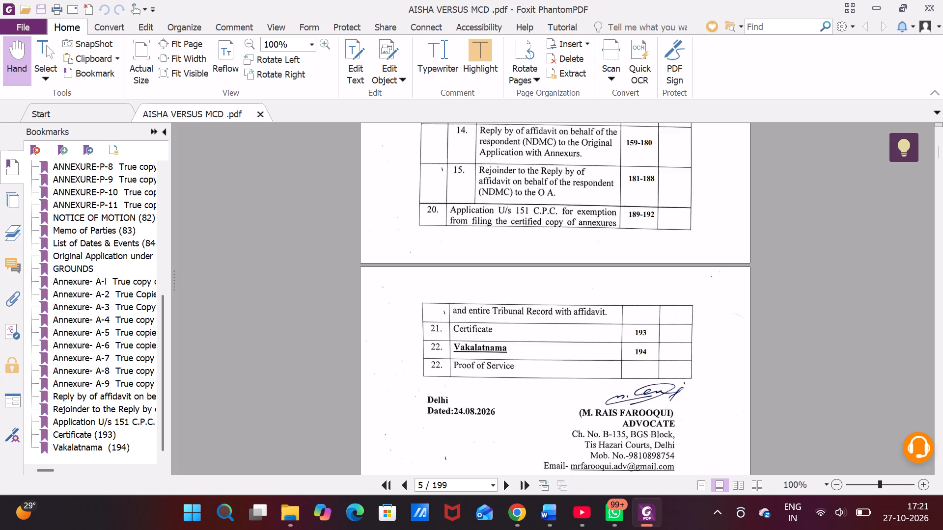
Review the index's page entries from the Vakalatnama row back up to the ANNEXURE-P-1 and P-2 rows.
key(Up)
key(Up)
key(Up)
key(Up)
key(Up)
key(Up)
key(Up)
key(Up)
key(Up)
key(Up)
key(Up)
key(Up)
key(Up)
key(Up)
key(Up)
key(Up)
key(Up)
key(Up)
key(Up)
key(Up)
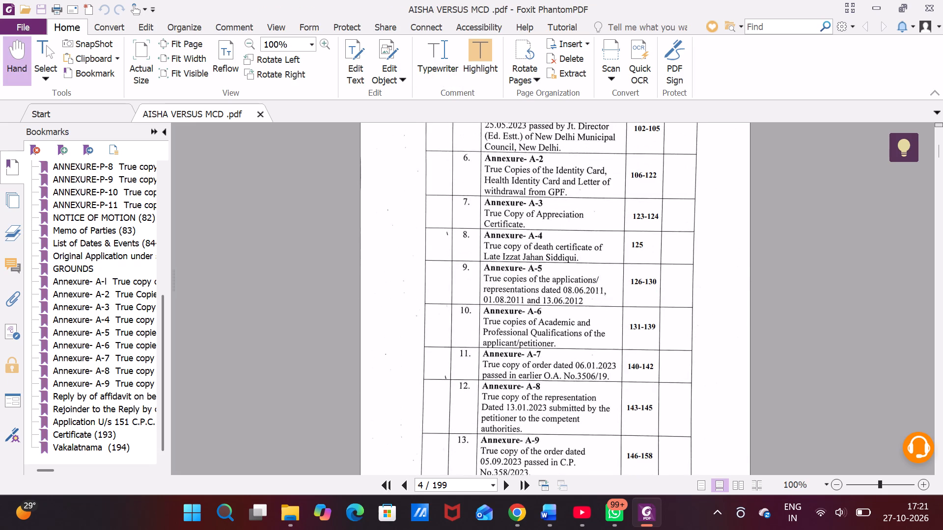
key(Up)
key(Up)
key(Up)
key(Up)
key(Up)
key(Up)
key(Up)
key(Up)
key(Up)
key(Up)
key(Up)
key(Up)
key(Up)
key(Up)
key(Up)
key(Up)
key(Up)
key(Up)
key(Up)
key(Up)
key(Up)
key(Up)
key(Up)
key(Up)
key(Up)
key(Up)
key(Up)
key(Up)
key(Up)
key(Up)
key(Up)
key(Up)
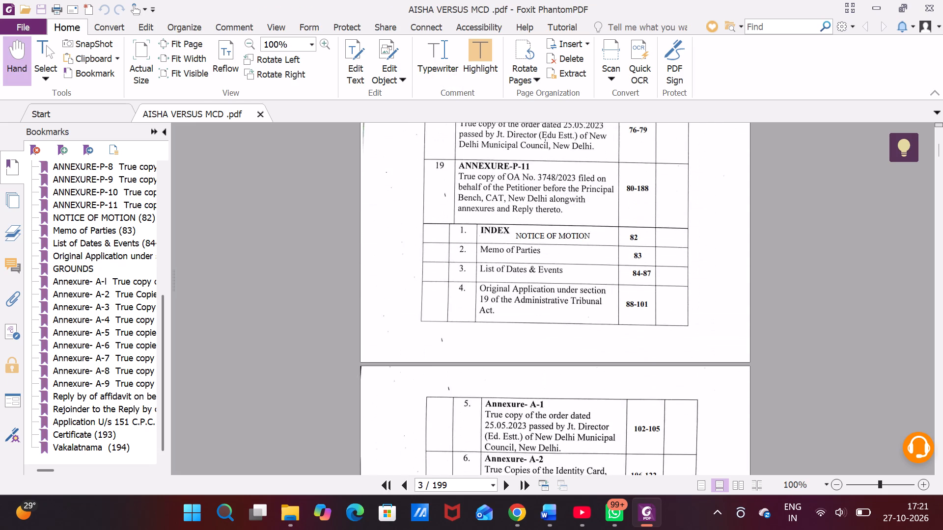
key(Up)
key(Up)
key(Up)
key(Up)
key(Up)
key(Up)
key(Up)
key(Up)
key(Up)
key(Up)
key(Up)
key(Up)
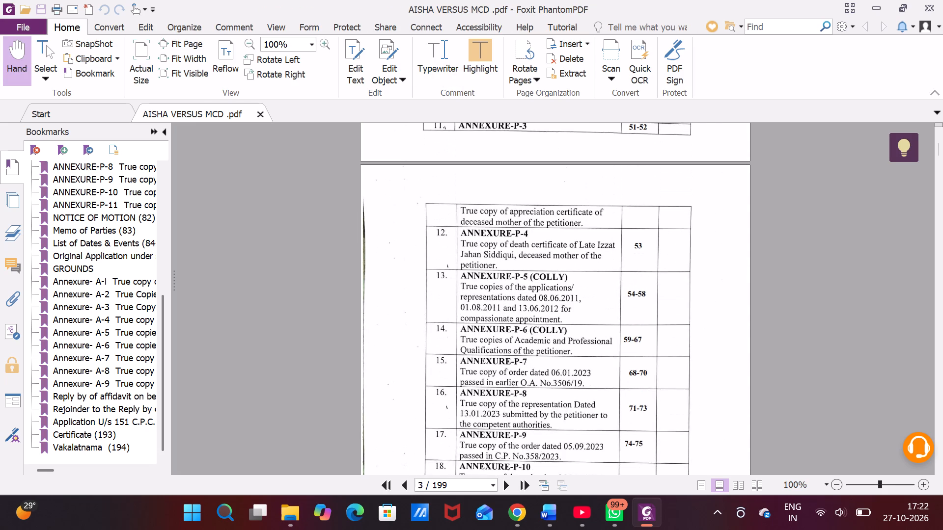
key(Up)
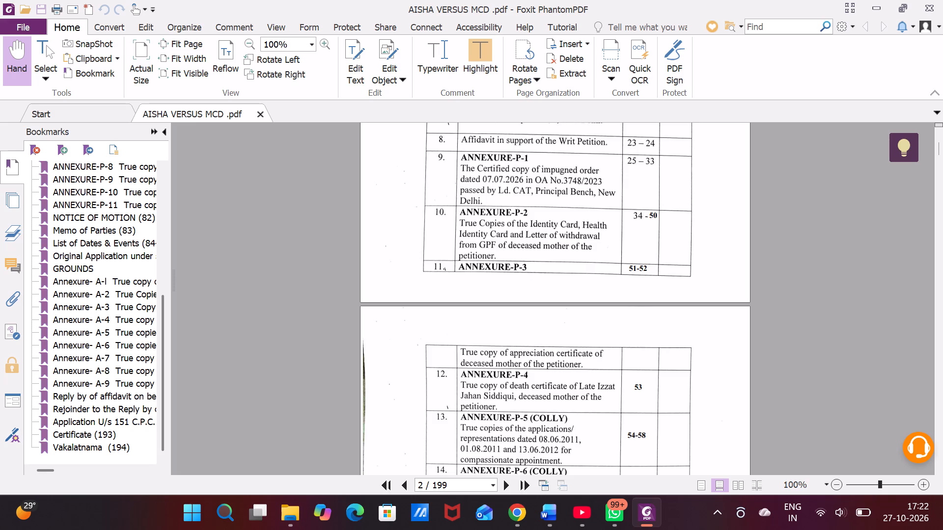
key(Down)
Review the index's page entries from the ANNEXURE-P-3 row down to ANNEXURE-P-11 and its first sub-entries.
key(Down)
key(Down)
key(Down)
key(Down)
key(Down)
key(Down)
key(Down)
key(Down)
key(Down)
key(Down)
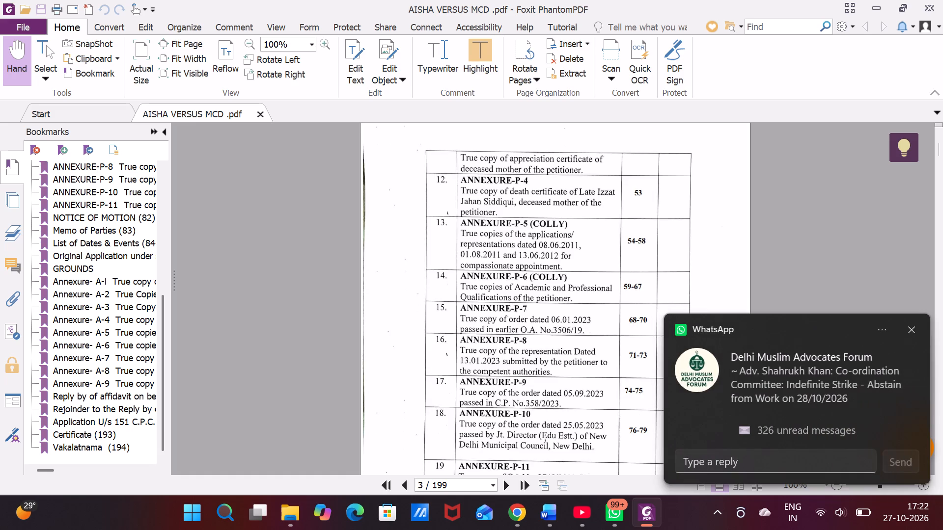
key(Down)
key(Down)
key(Down)
key(Down)
key(Down)
key(Down)
key(Down)
key(Down)
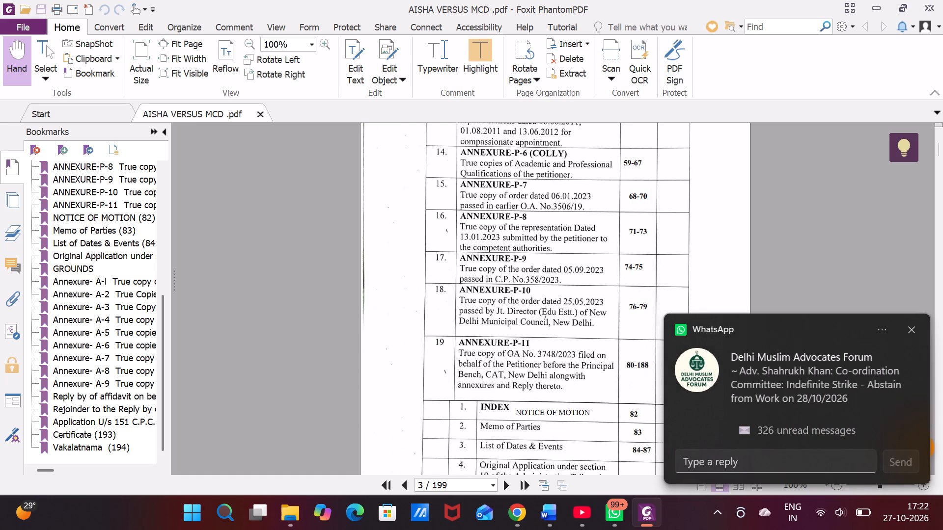
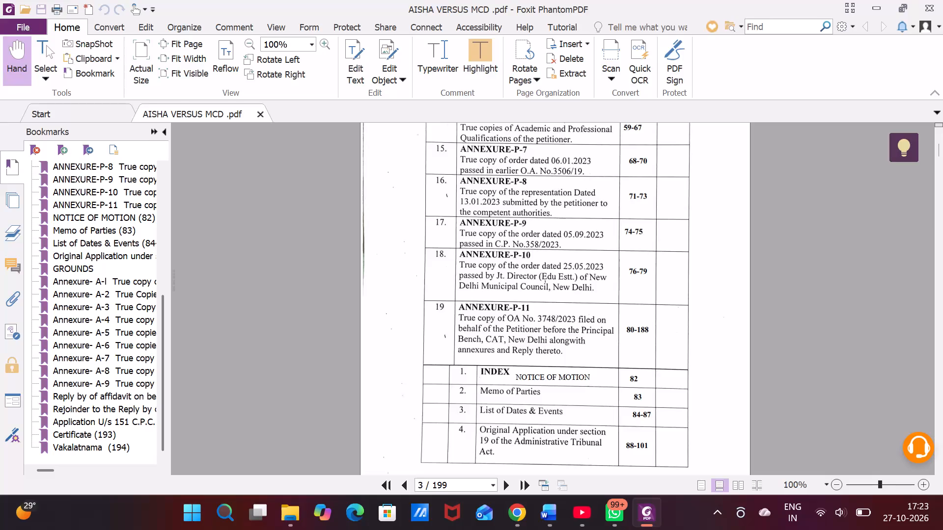
Review the index's page entries from the ANNEXURE-P-7 row down through the Annexure A-1 to A-8 rows.
key(Down)
key(Down)
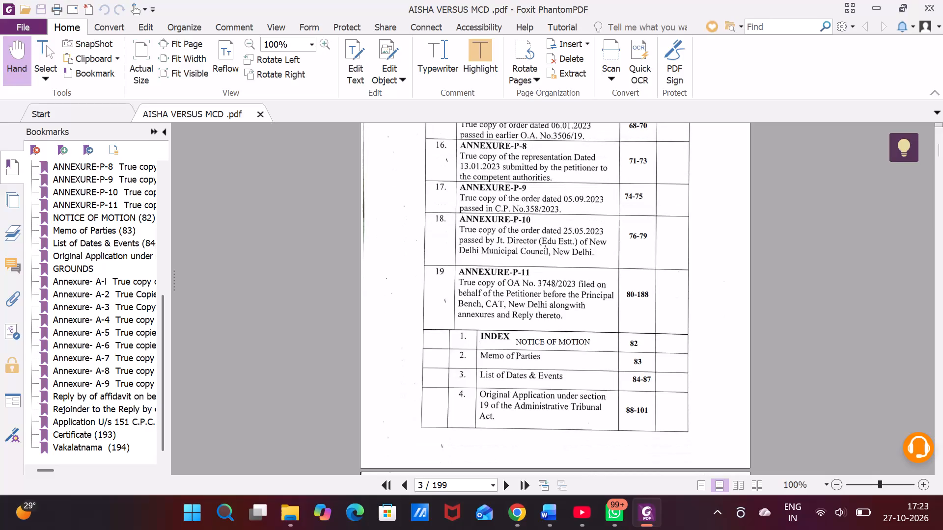
key(Down)
key(Down)
key(Down)
key(Down)
key(Down)
key(Down)
key(Down)
key(Down)
key(Down)
key(Down)
key(Down)
key(Down)
key(Down)
key(Down)
key(Down)
key(Down)
key(Down)
key(Down)
key(Down)
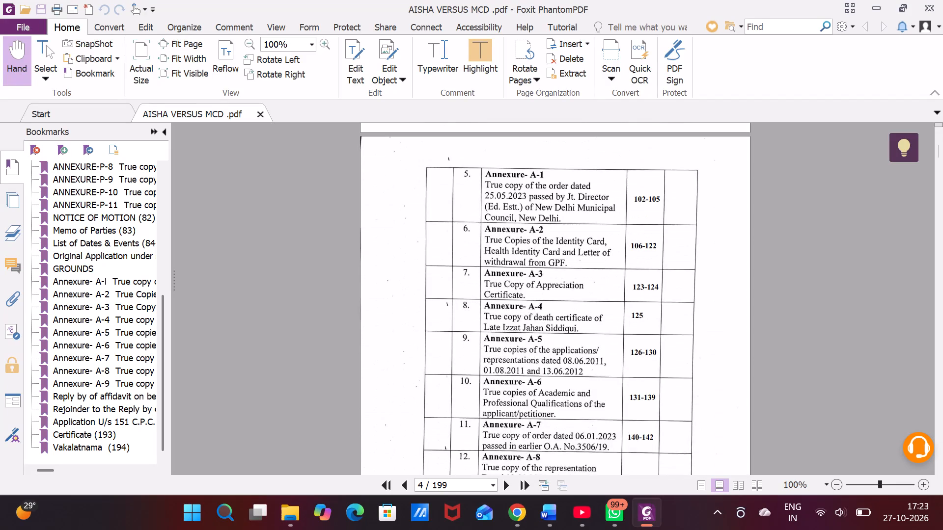
key(Down)
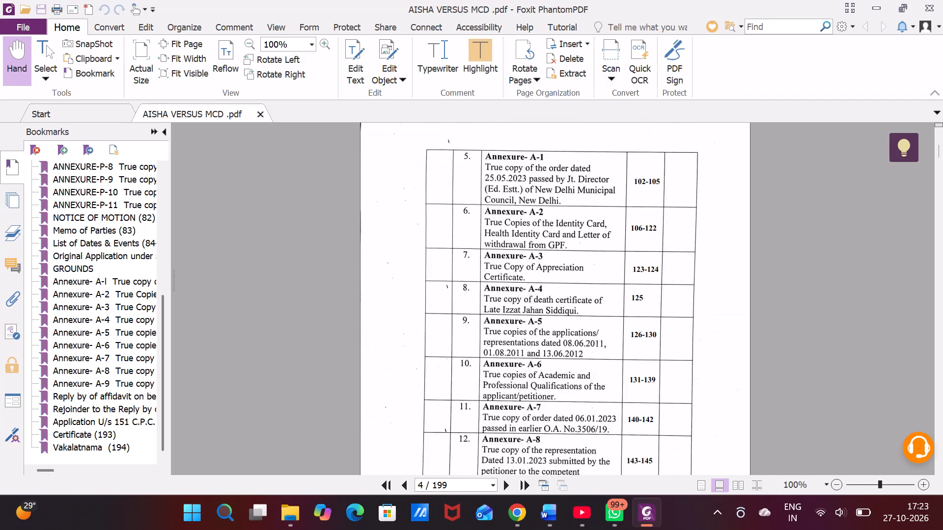
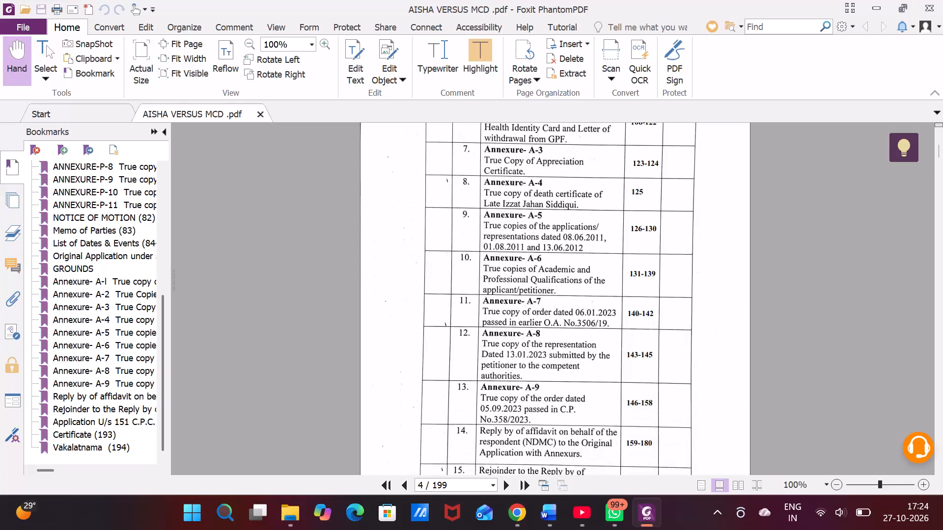
Review the index's page entries from the Annexure A-3 row down to the Application U/s 151 C.P.C. row.
key(Down)
key(Down)
key(Down)
key(Down)
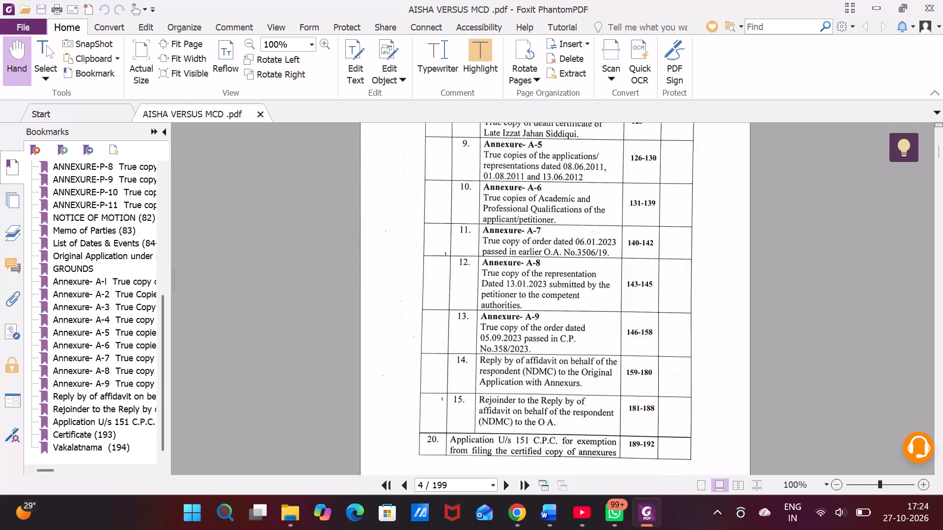
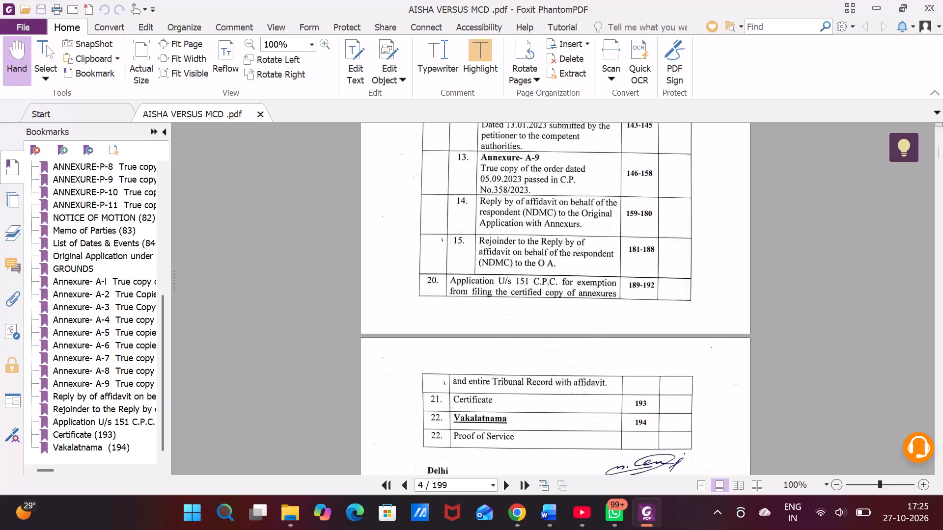
Add the advocate's enrolment number as typewriter text beside ADVOCATE, beneath the advocate's name in the index's signature block.
key(Down)
key(Down)
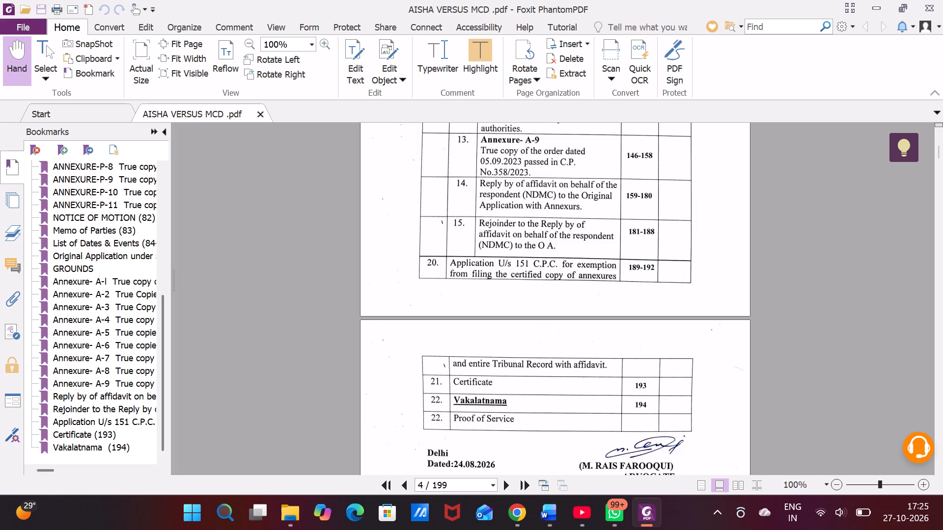
key(Down)
key(Down)
key(Down)
key(Down)
key(Down)
key(Down)
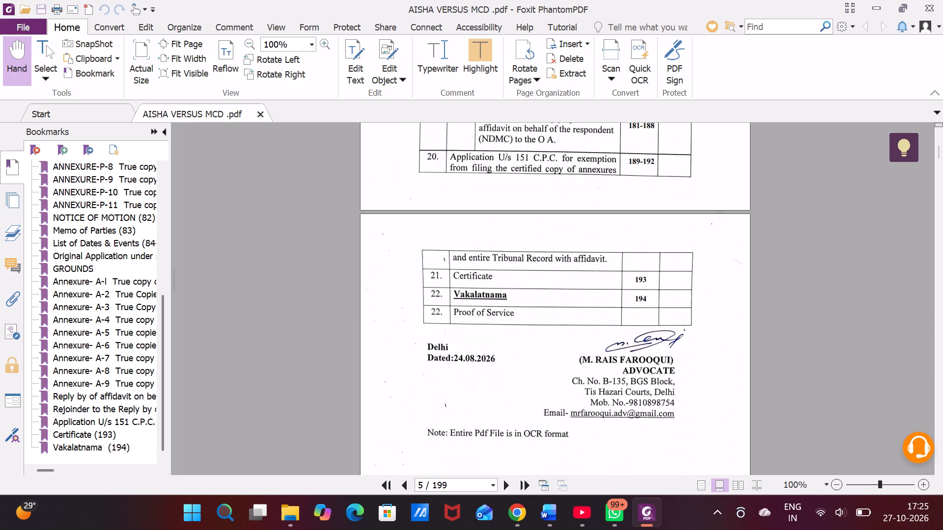
click(450, 59)
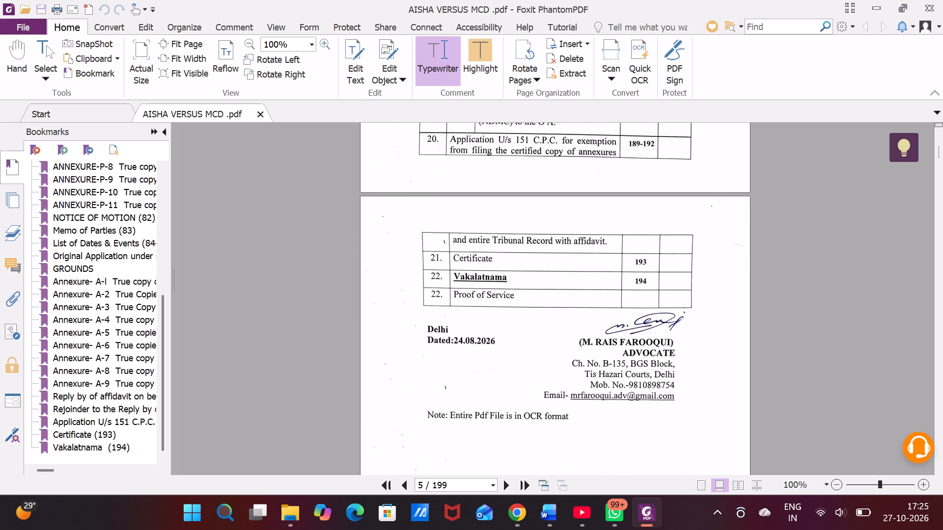
click(579, 351)
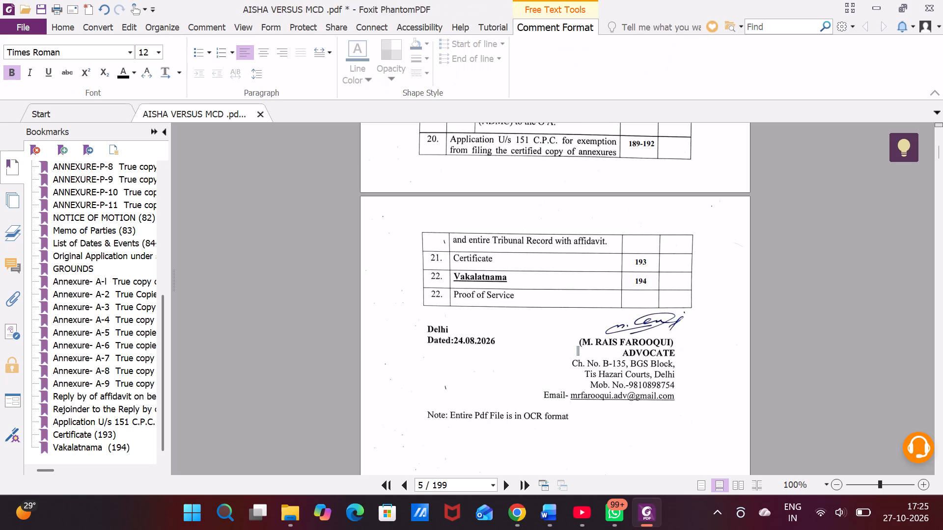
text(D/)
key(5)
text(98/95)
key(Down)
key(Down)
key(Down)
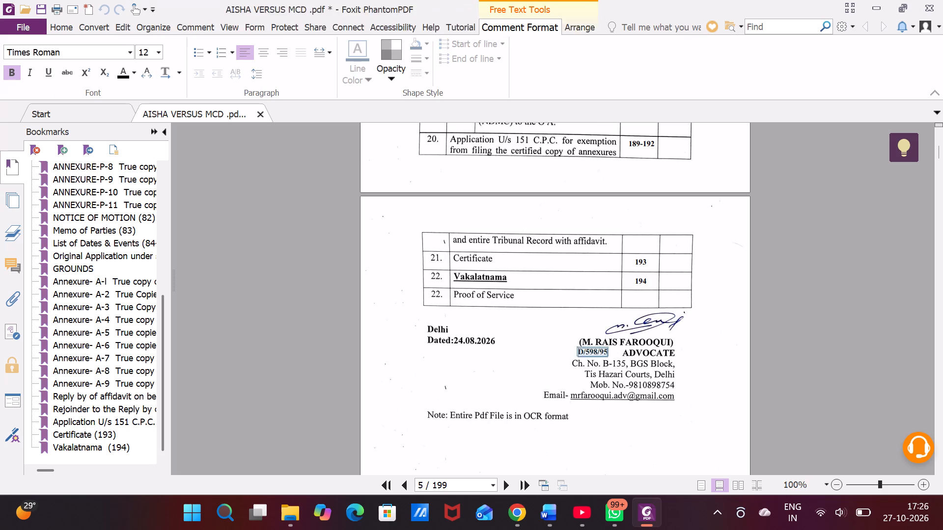
click(544, 363)
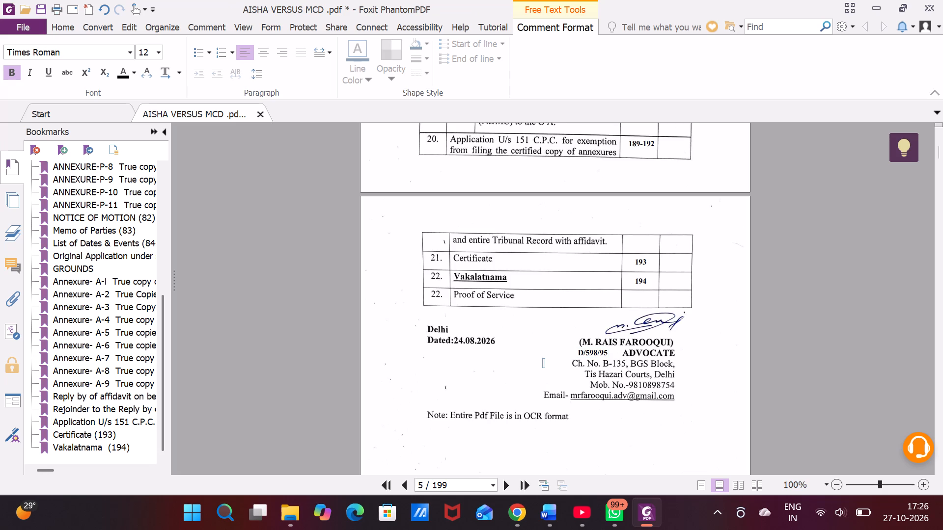
Save the writ petition PDF.
key(ctrl+s)
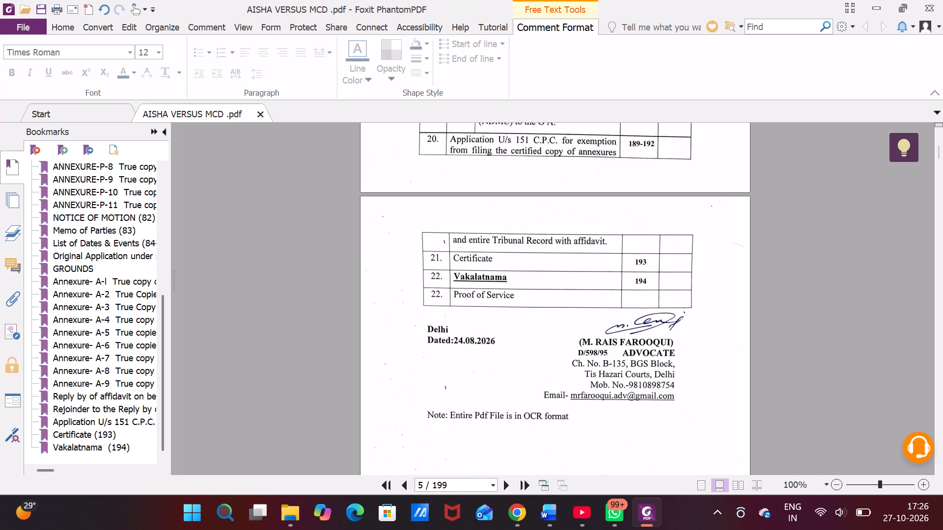
Leave the Typewriter tool and return to the Hand tool.
drag(449, 241, 546, 239)
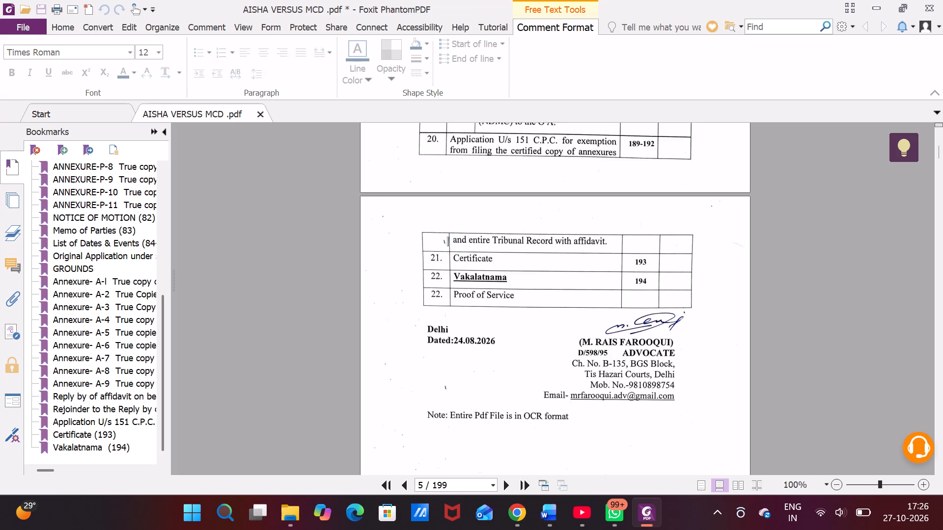
drag(546, 239, 583, 239)
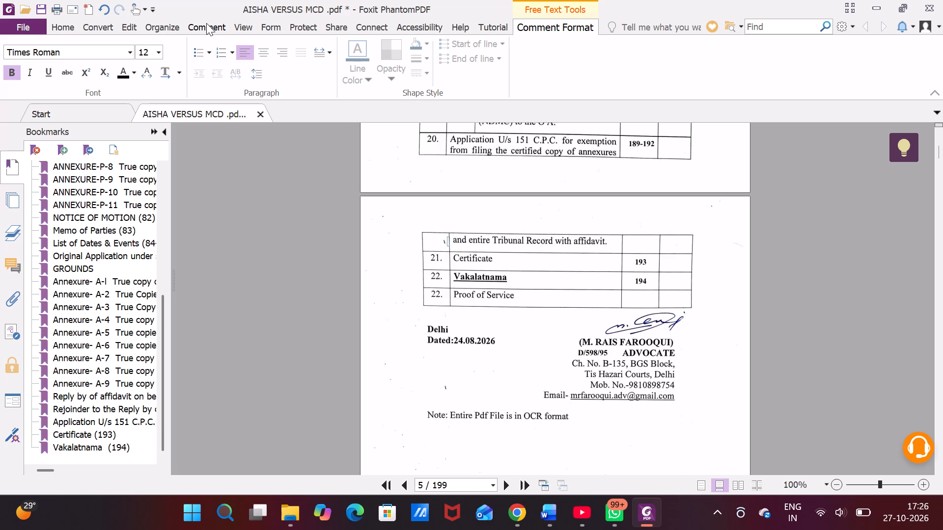
click(66, 24)
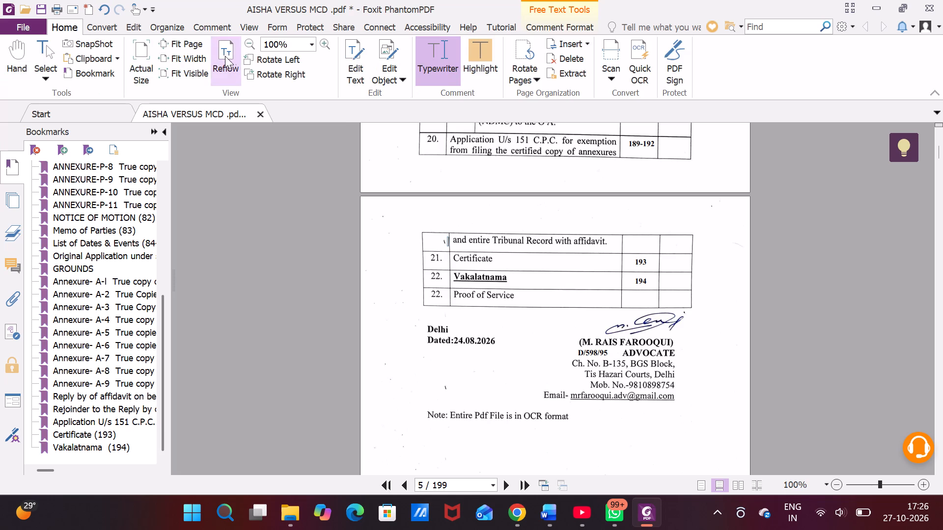
click(430, 67)
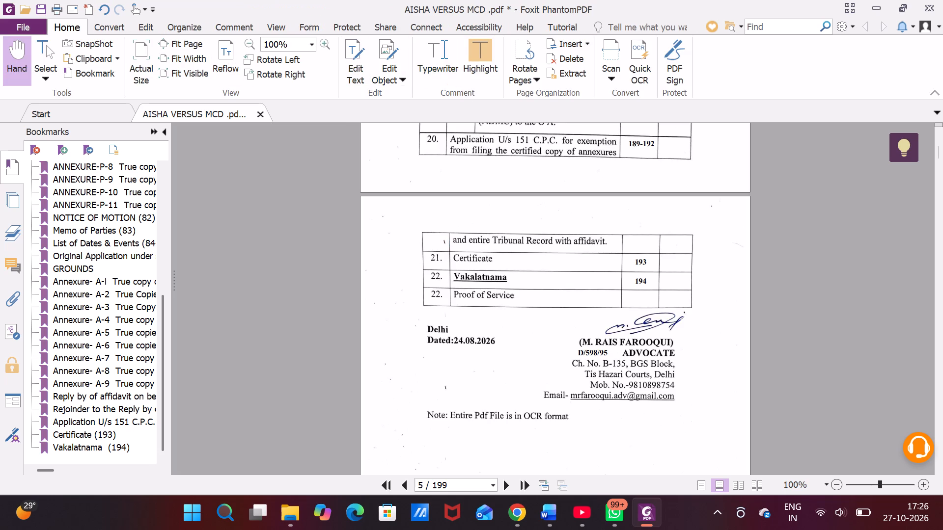
Examine the index's last page, from the Certificate and Vakalatnama rows down through the signature block and closing note.
click(603, 238)
drag(603, 238, 535, 242)
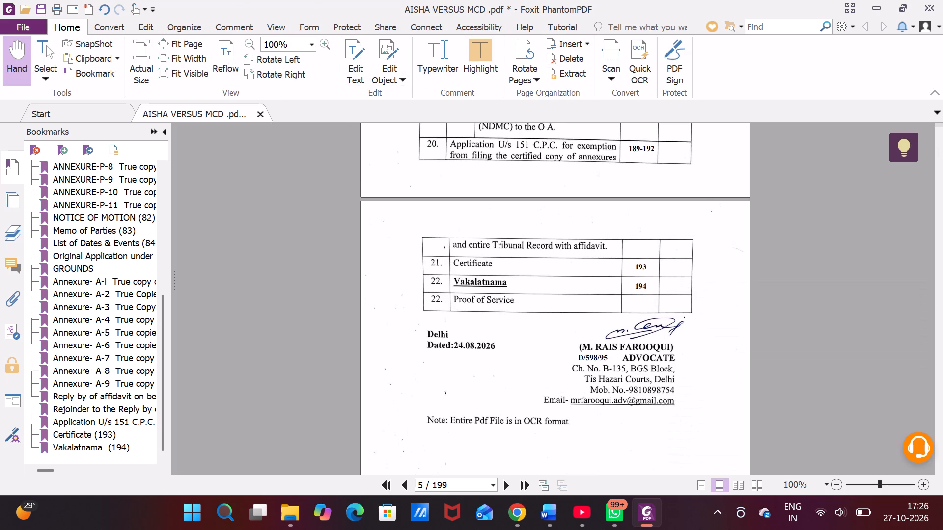
drag(535, 242, 534, 242)
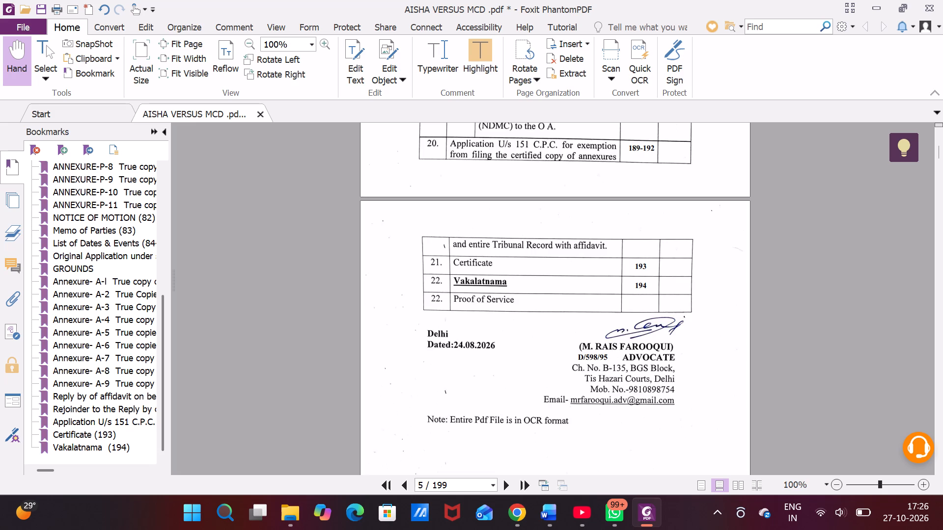
key(Up)
key(Up)
key(Up)
key(Up)
key(Up)
key(Up)
key(Down)
key(Down)
key(Down)
key(Down)
key(Down)
key(Down)
key(Down)
key(Down)
key(Down)
key(Down)
key(Down)
key(Down)
key(Down)
key(Down)
key(Down)
key(Down)
key(Down)
key(Down)
key(Down)
key(Down)
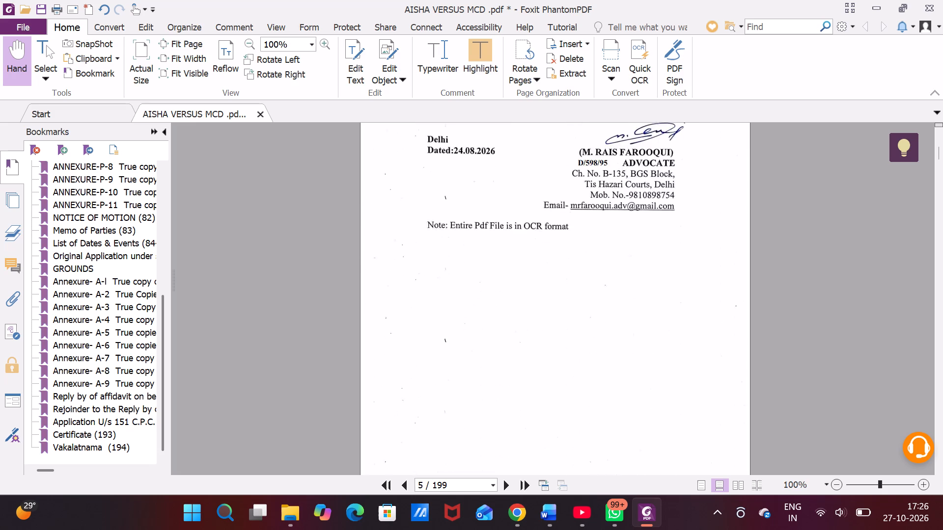
key(Up)
key(Up)
key(Up)
key(Up)
key(Up)
key(Up)
key(Up)
key(Up)
key(Up)
key(Up)
key(Up)
key(Up)
key(Up)
key(Up)
key(Up)
key(Up)
key(Up)
key(Up)
key(Up)
key(Up)
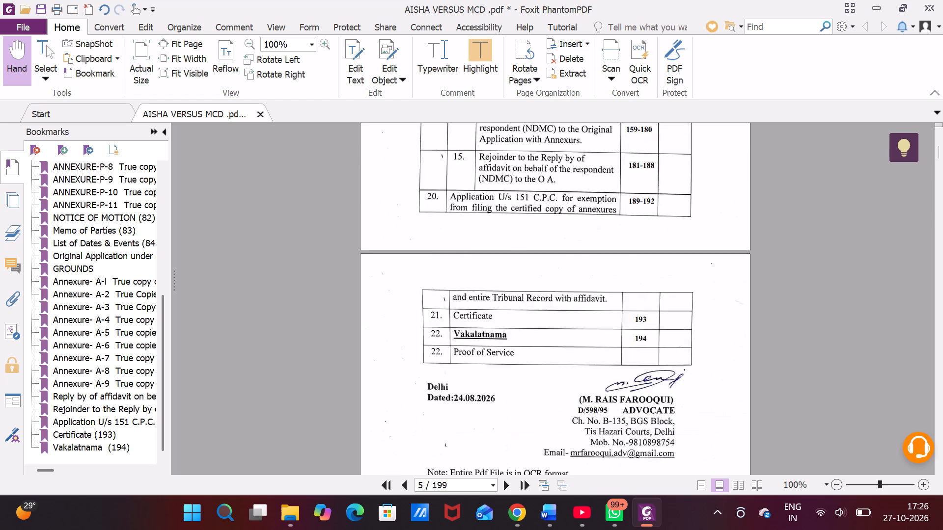
Review the index's page entries backwards from the Rejoinder row through the annexures, up to the listing proforma on page 1.
key(Up)
key(Up)
key(Up)
key(Up)
key(Up)
key(Up)
key(Up)
key(Up)
key(Up)
key(Up)
key(Up)
key(Up)
key(Up)
key(Up)
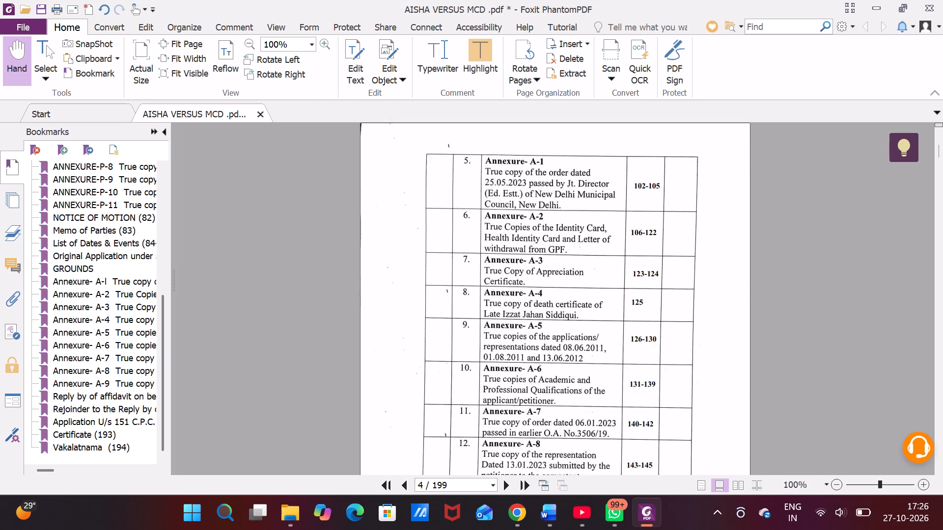
key(Up)
key(Up)
key(Up)
key(Up)
key(Up)
key(Up)
key(Up)
key(Up)
key(Up)
key(Up)
key(Up)
key(Up)
key(Up)
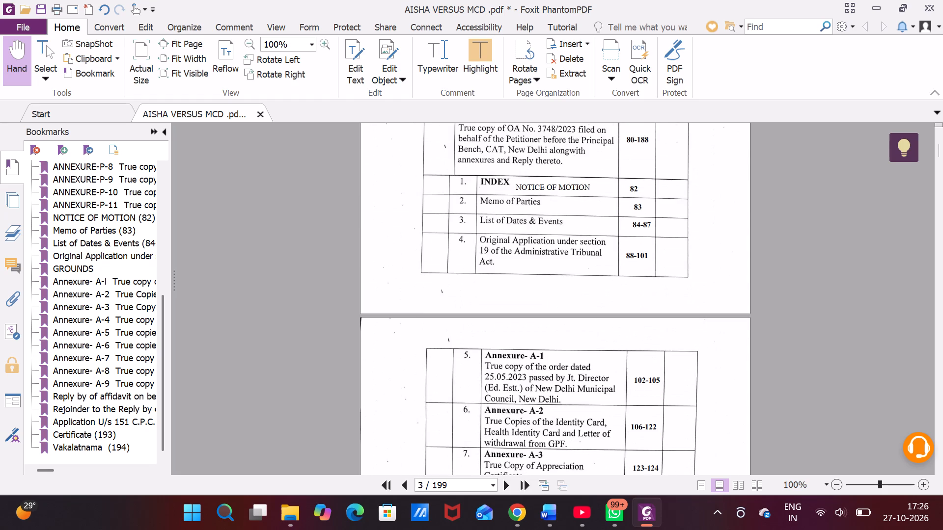
key(Up)
key(Up)
key(Up)
key(Up)
key(Up)
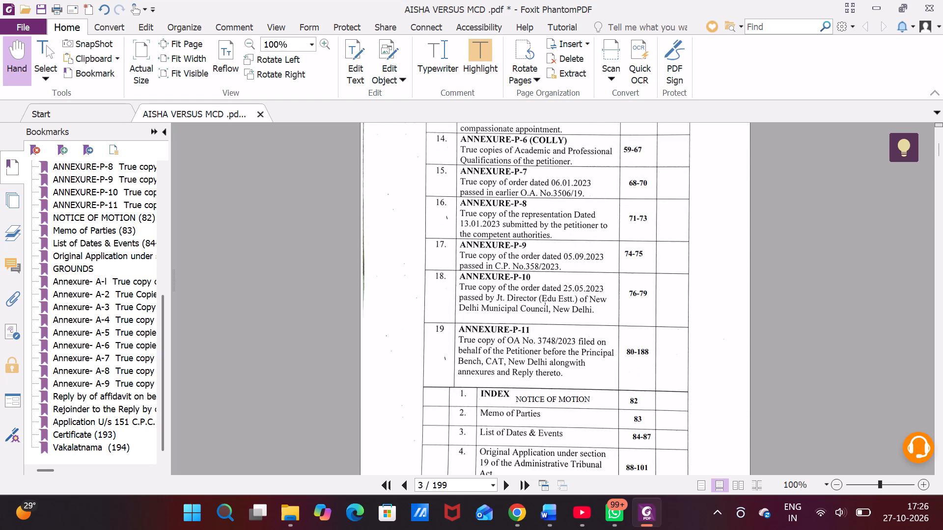
key(Up)
key(Up)
key(Up)
key(Up)
key(Up)
key(Up)
key(Up)
key(Up)
key(Up)
key(Up)
key(Up)
key(Up)
key(Up)
key(Up)
key(Up)
key(Up)
key(Up)
key(Up)
key(Up)
key(Up)
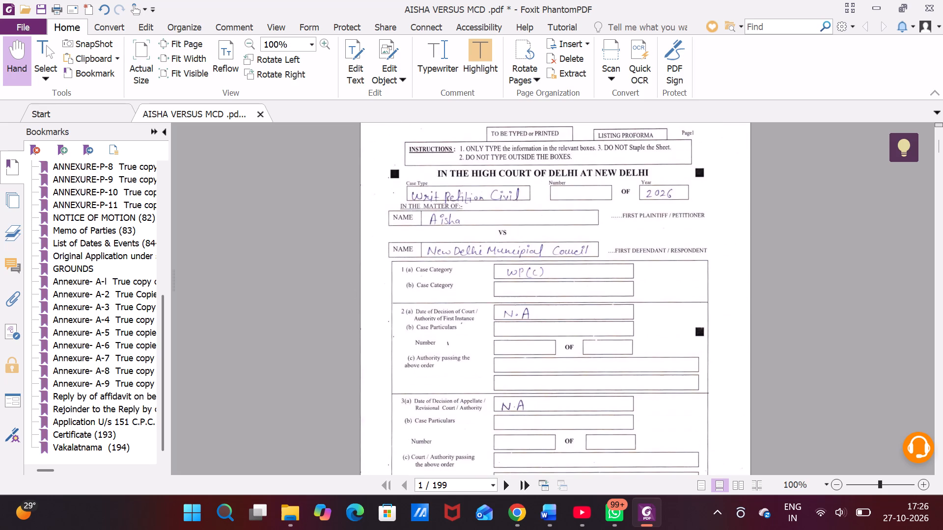
Check the index's first page, including its A-D heading, case title and opening rows down to the Writ Petition entry.
key(Down)
key(Down)
key(Down)
key(Down)
key(Down)
key(Down)
key(Down)
key(Down)
key(Down)
key(Down)
key(Down)
key(Down)
key(Down)
key(Down)
key(Down)
key(Down)
key(Down)
key(Down)
key(Down)
key(Down)
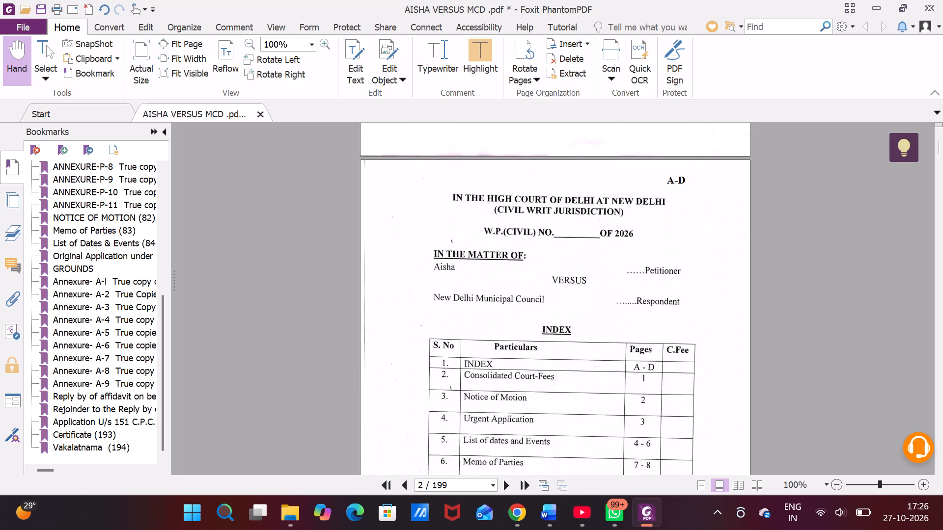
key(Down)
key(Down)
key(Down)
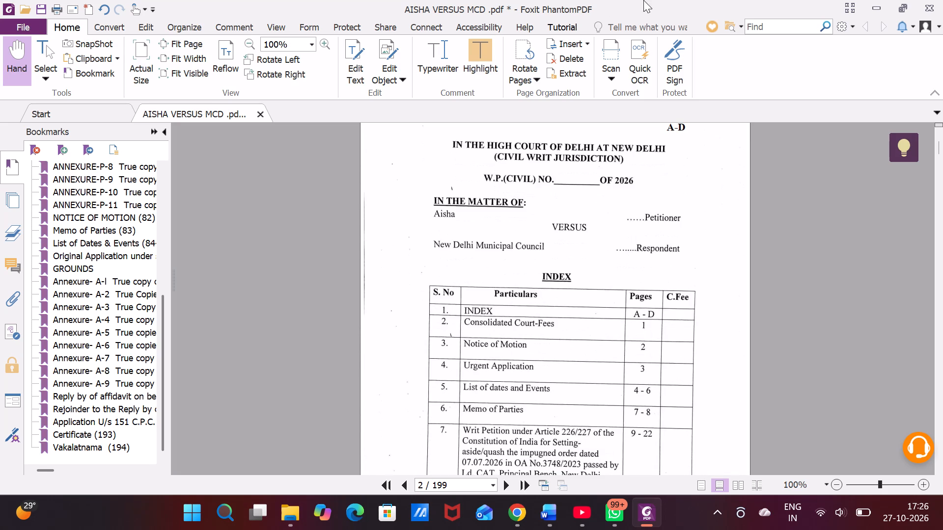
Minimize the PDF editor window to show the desktop.
click(875, 4)
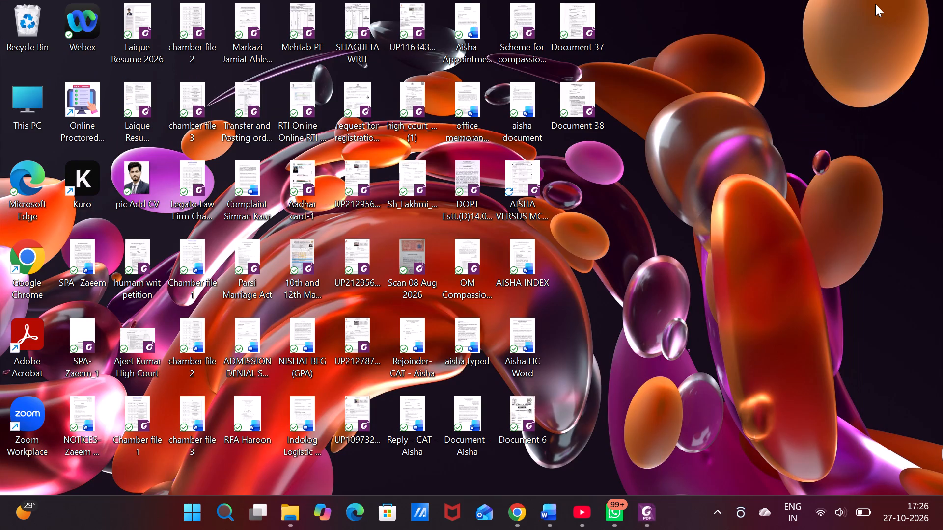
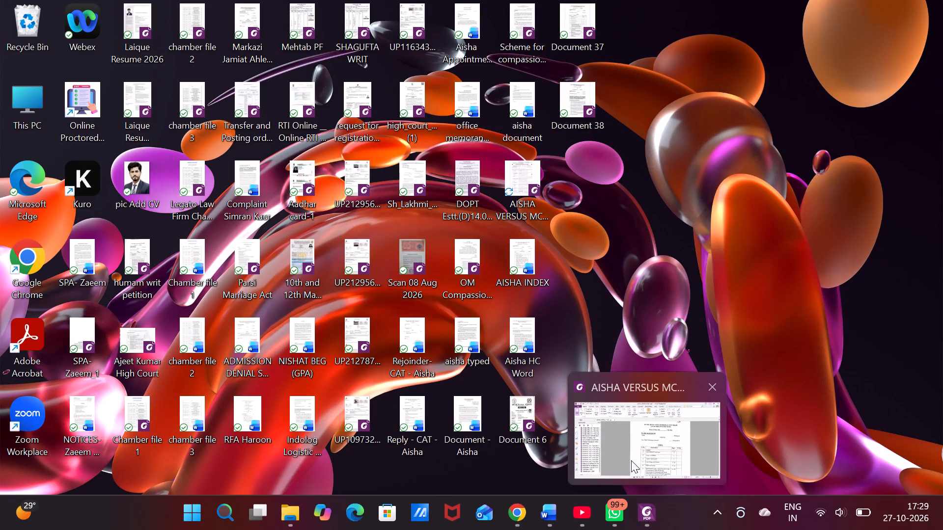
Return to the writ petition PDF in Foxit PhantomPDF and look over the top of its index page.
click(631, 460)
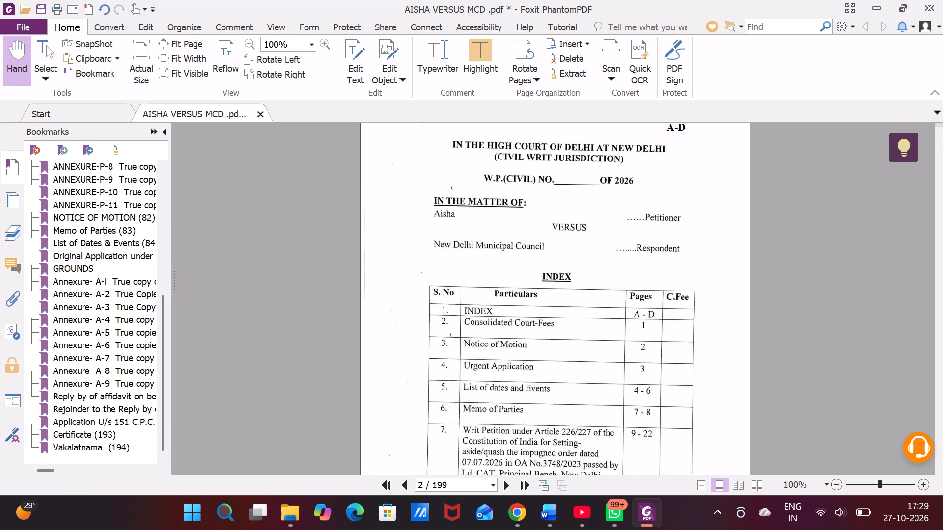
click(752, 341)
key(Up)
key(Up)
key(Up)
key(Up)
key(Up)
key(Up)
key(Up)
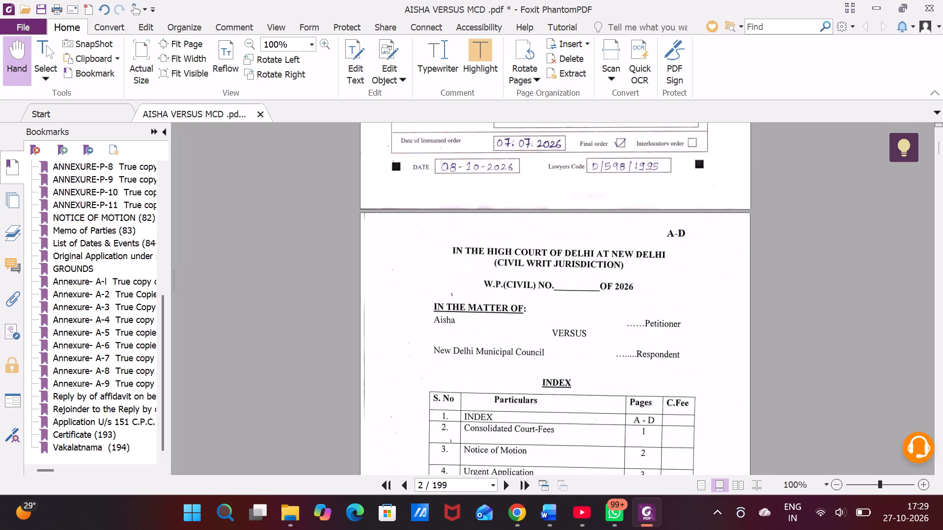
key(Down)
key(Down)
key(Down)
key(Down)
key(Down)
key(Down)
key(Down)
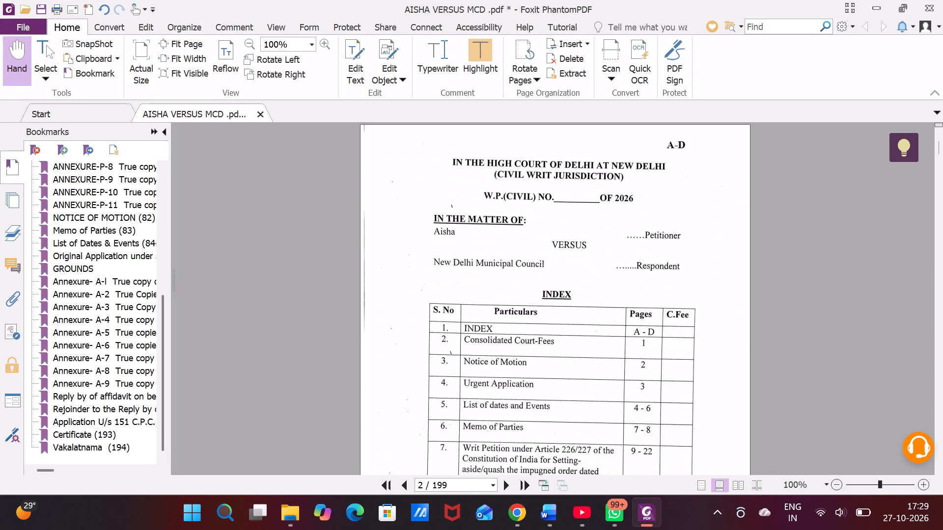
key(Up)
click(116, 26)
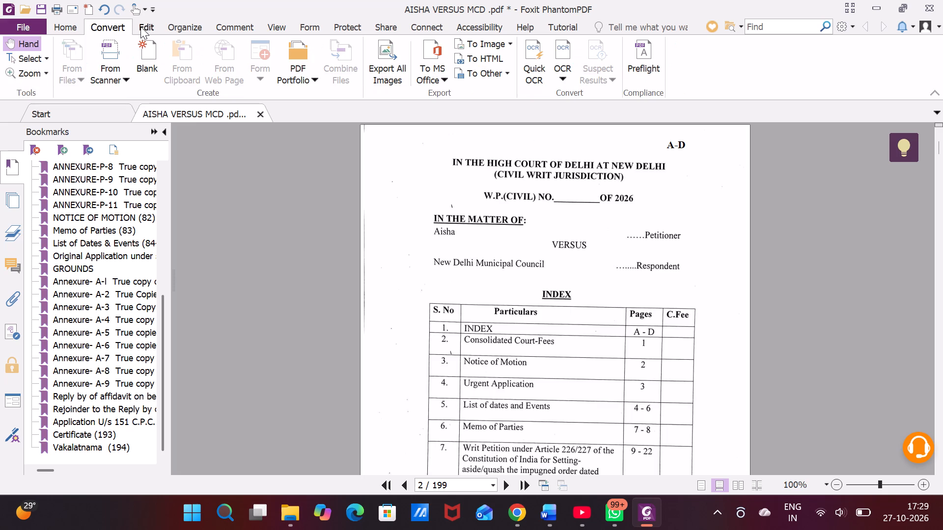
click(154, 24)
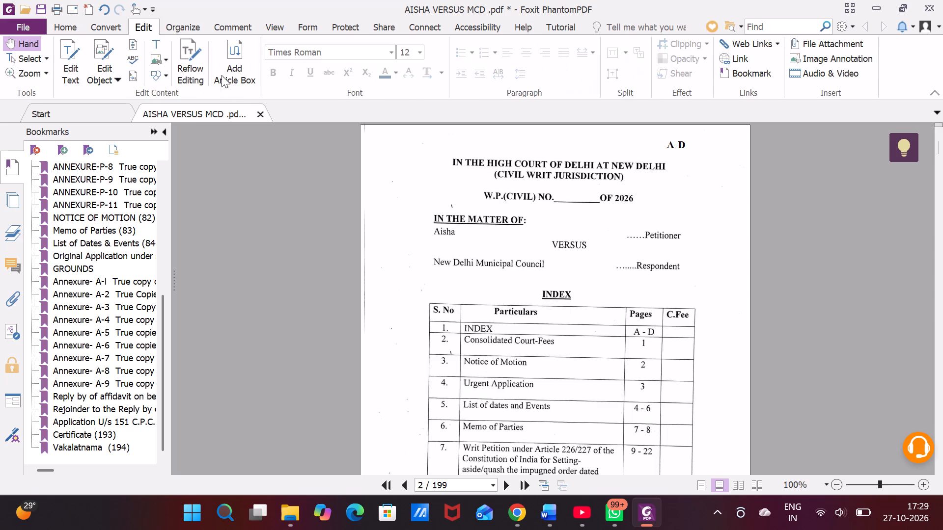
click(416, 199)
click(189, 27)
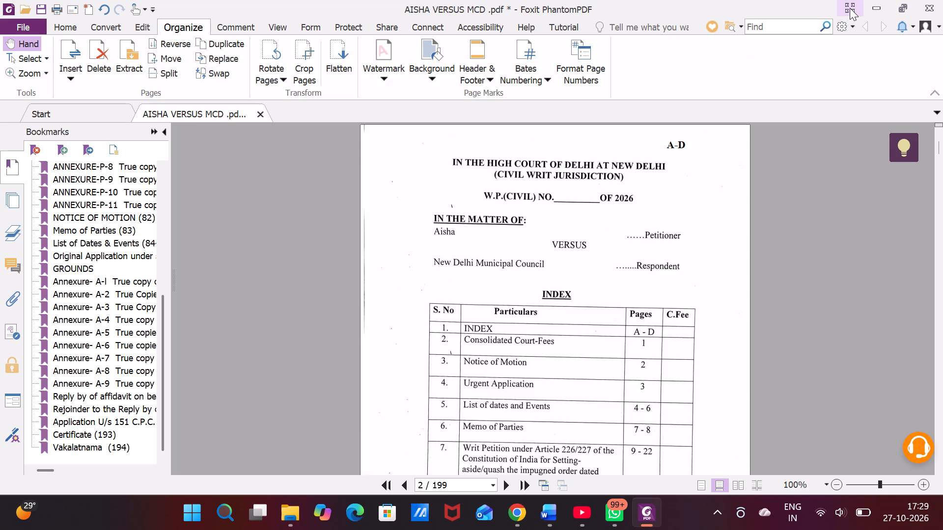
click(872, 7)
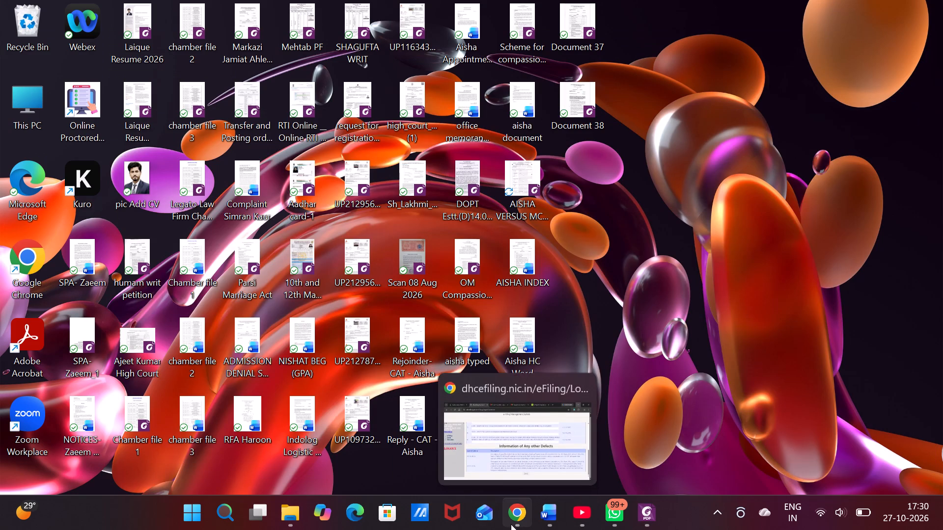
Switch to Chrome and reload the Handshake projects page to check for current projects.
click(505, 451)
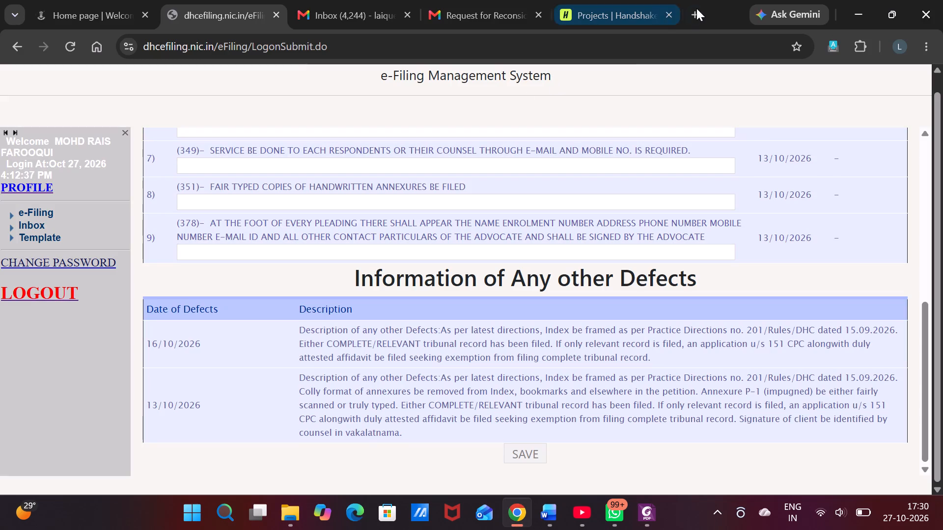
click(612, 8)
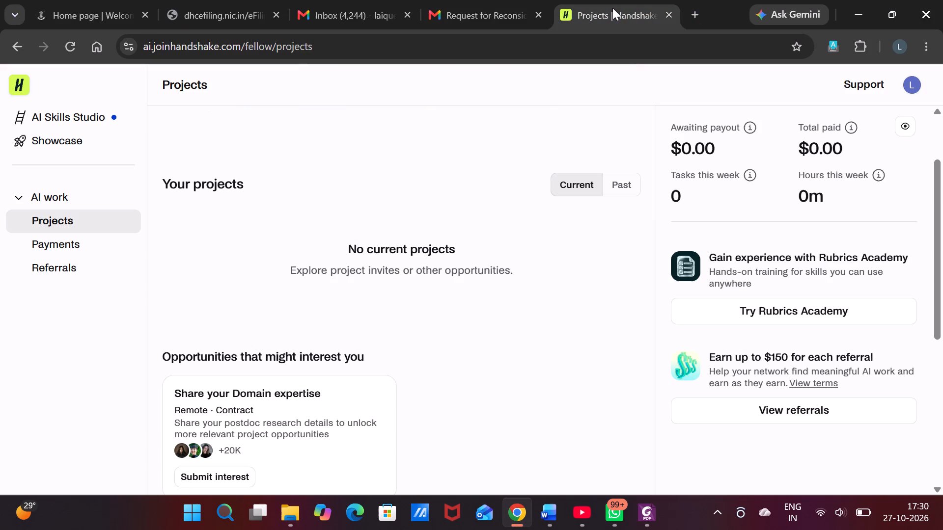
click(70, 47)
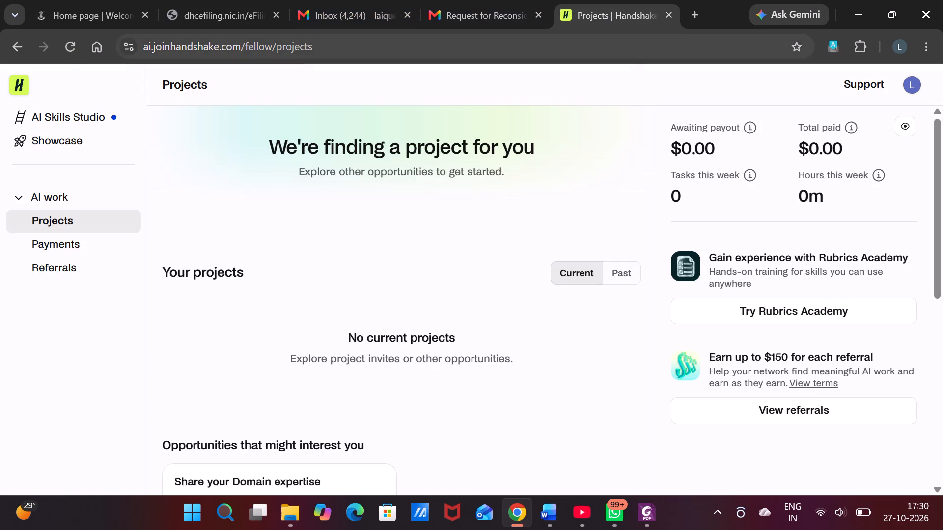
Open the iLovePDF website in a new browser tab.
click(686, 16)
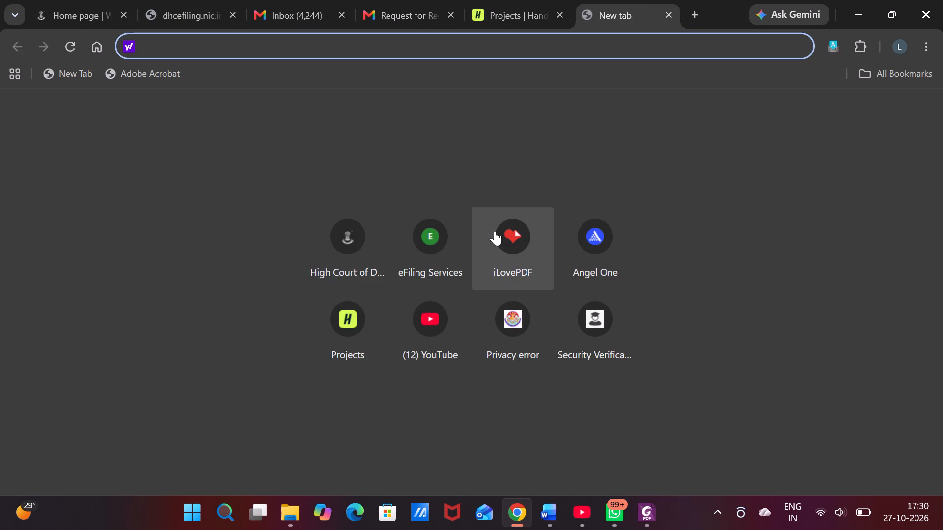
click(508, 239)
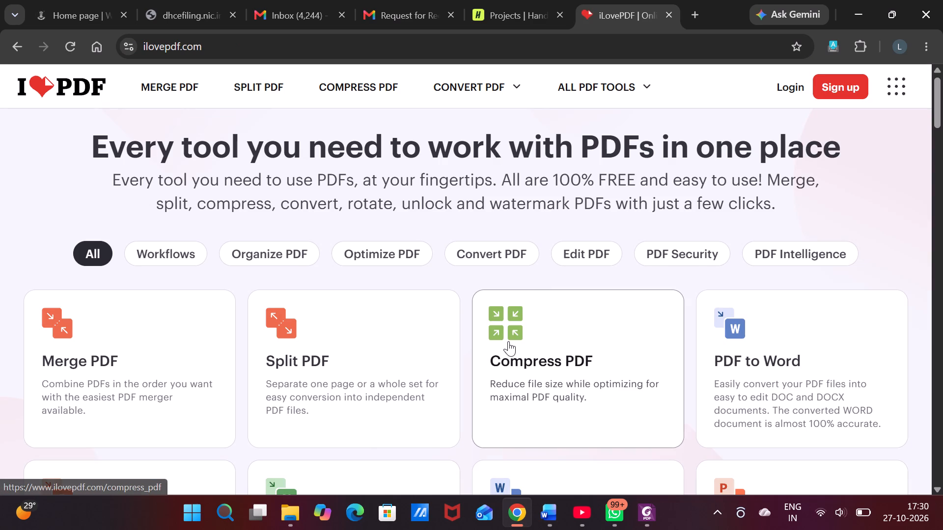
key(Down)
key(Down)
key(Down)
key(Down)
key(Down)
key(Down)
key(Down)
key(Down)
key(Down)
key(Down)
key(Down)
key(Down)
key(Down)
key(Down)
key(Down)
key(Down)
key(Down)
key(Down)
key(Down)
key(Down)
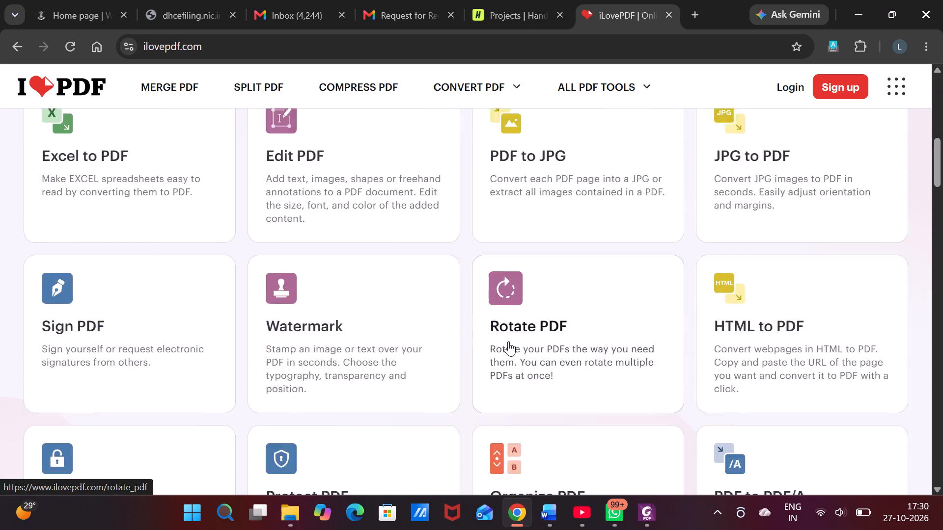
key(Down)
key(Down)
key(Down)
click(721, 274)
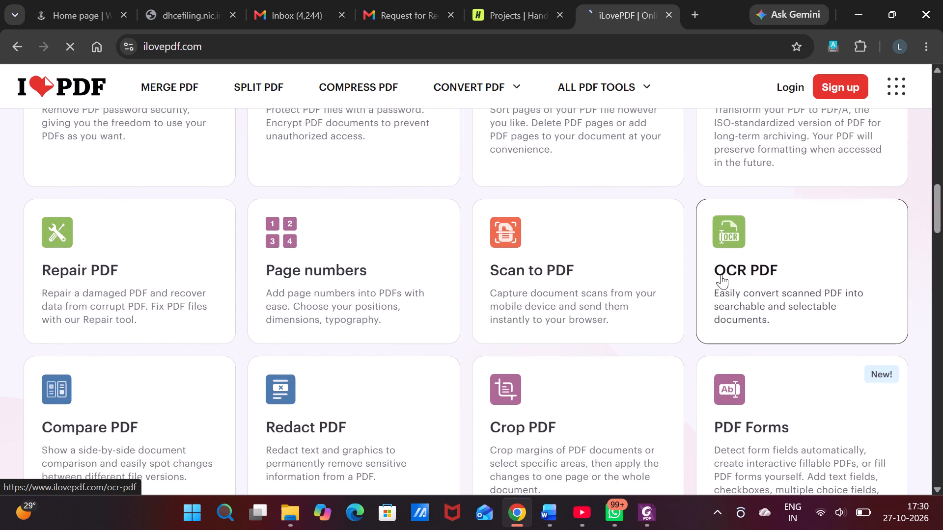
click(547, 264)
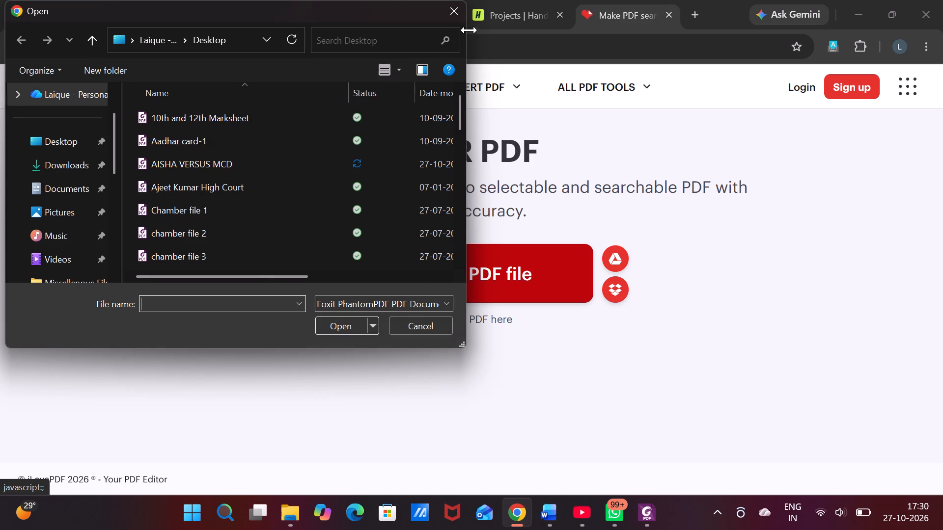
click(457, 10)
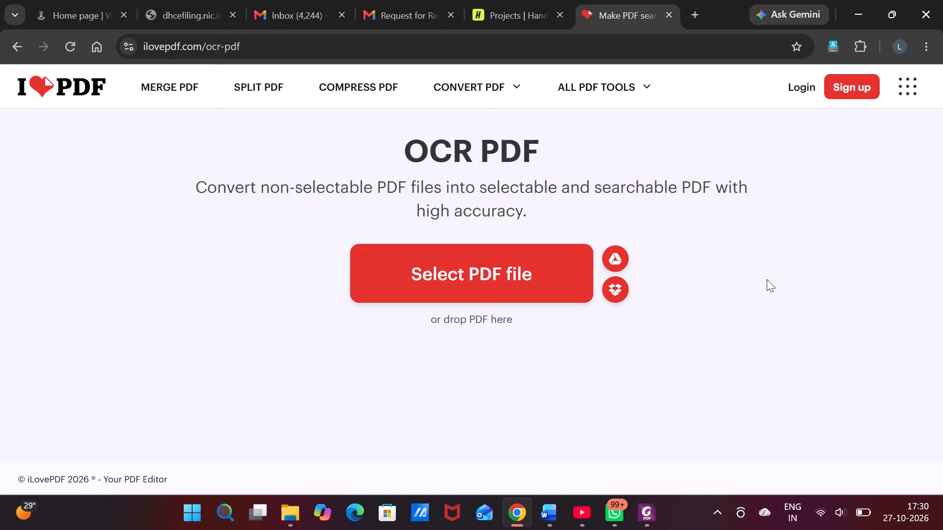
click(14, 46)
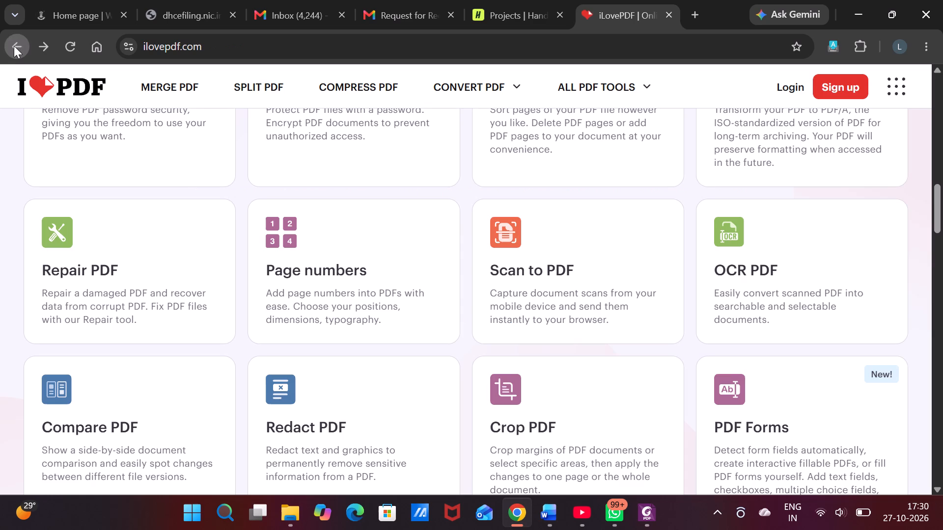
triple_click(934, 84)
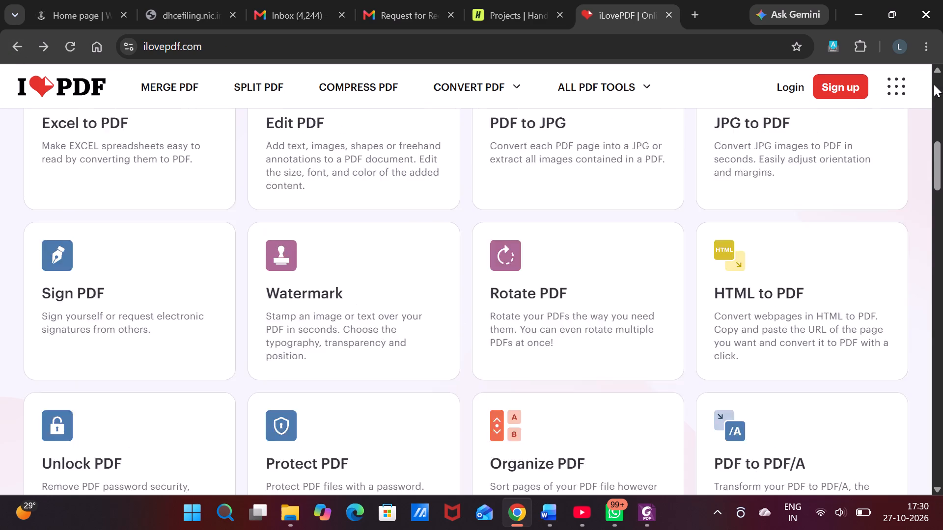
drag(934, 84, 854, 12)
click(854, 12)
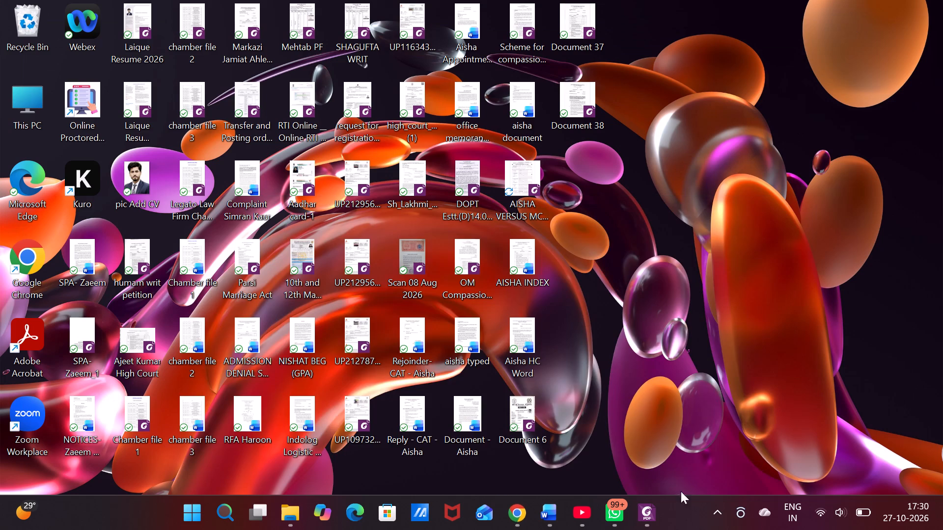
Switch back to Foxit PhantomPDF, save the writ petition PDF and close the program.
click(638, 451)
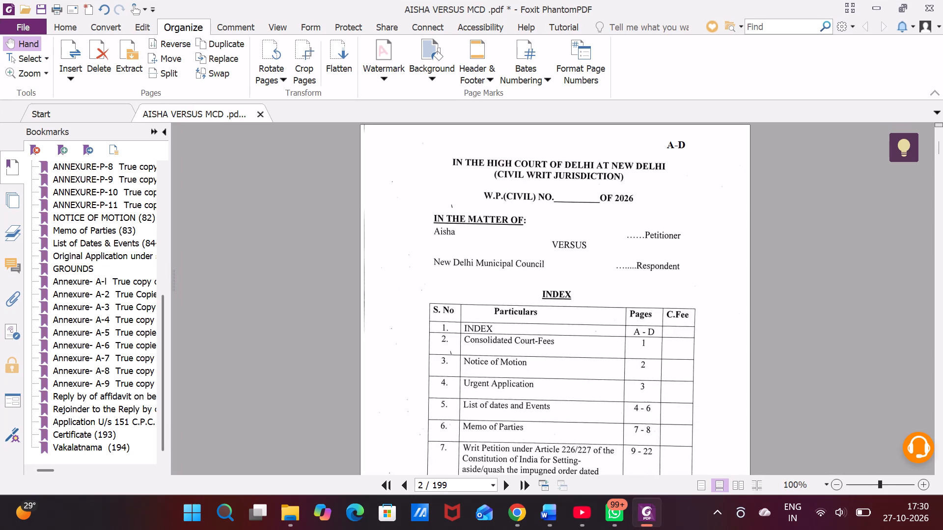
key(ctrl+s)
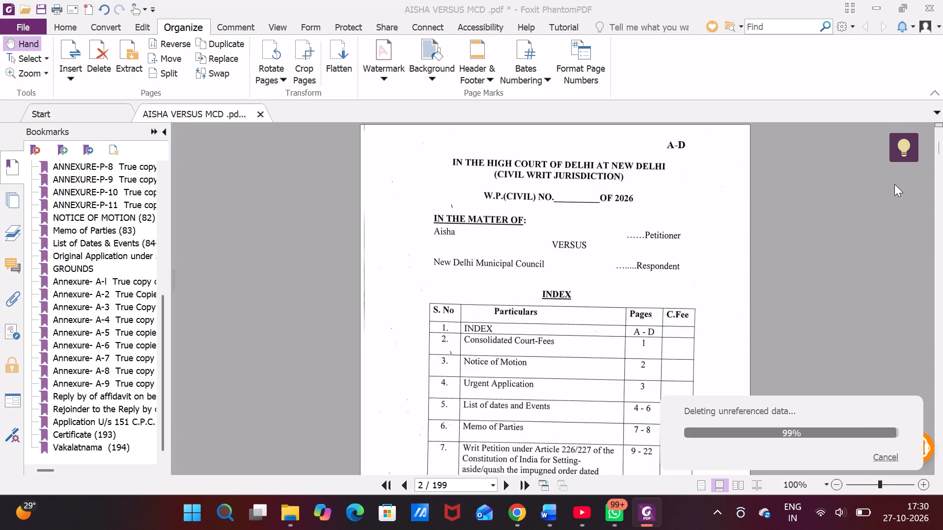
click(928, 3)
click(766, 181)
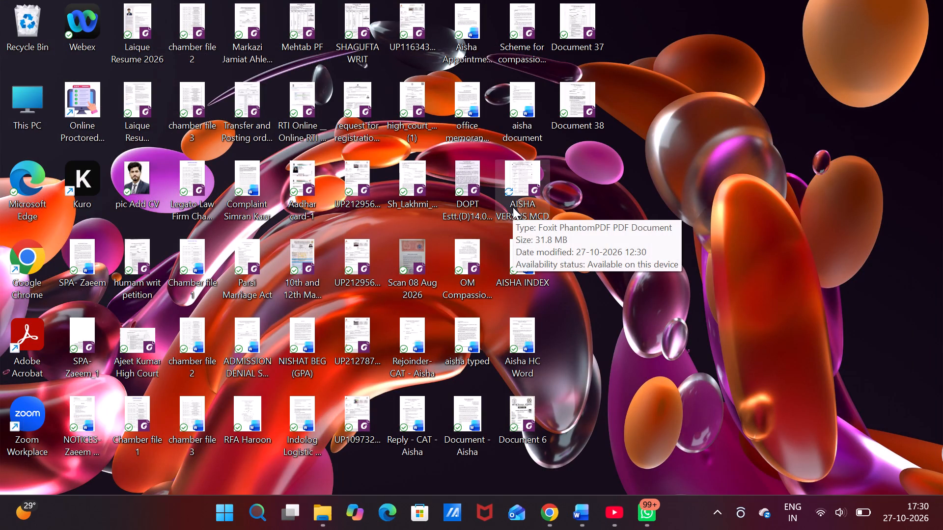
In Chrome, open iLovePDF's Compress PDF tool and select the AISHA VERSUS MCD file from the Desktop for upload.
click(540, 448)
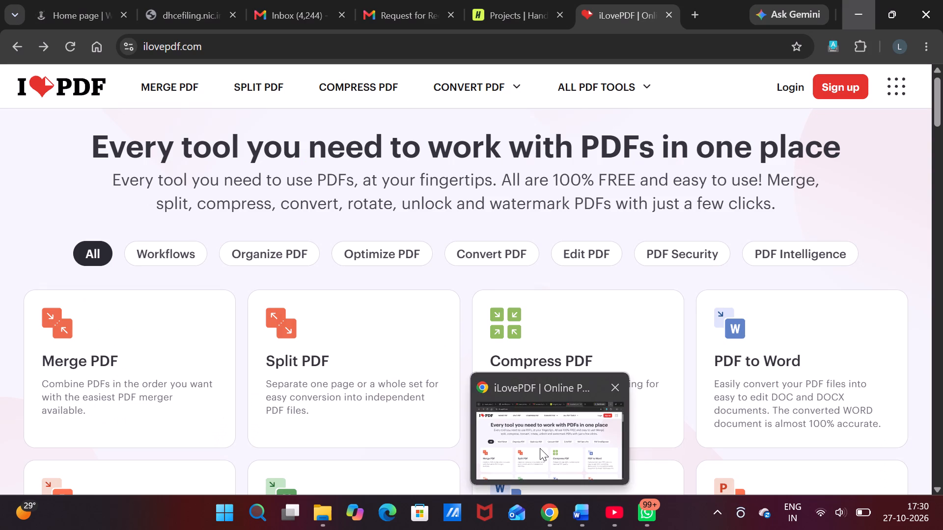
click(540, 400)
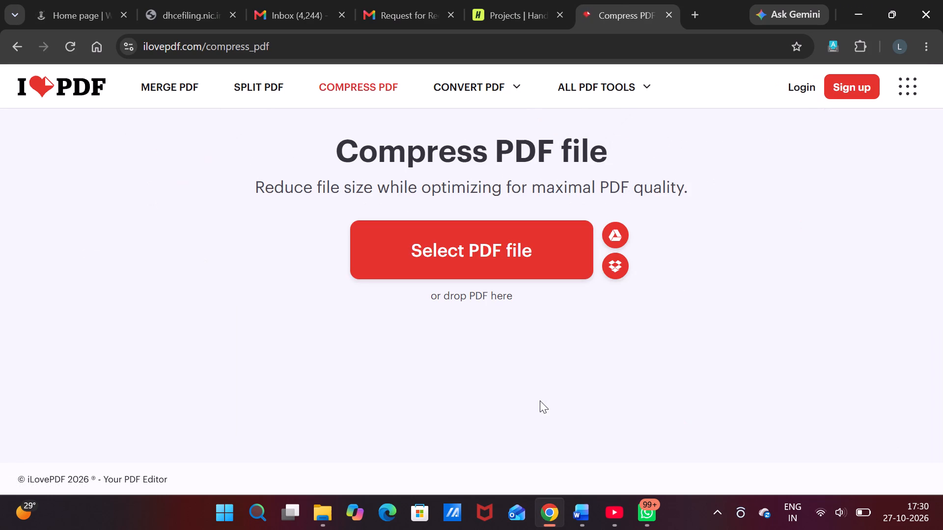
click(467, 274)
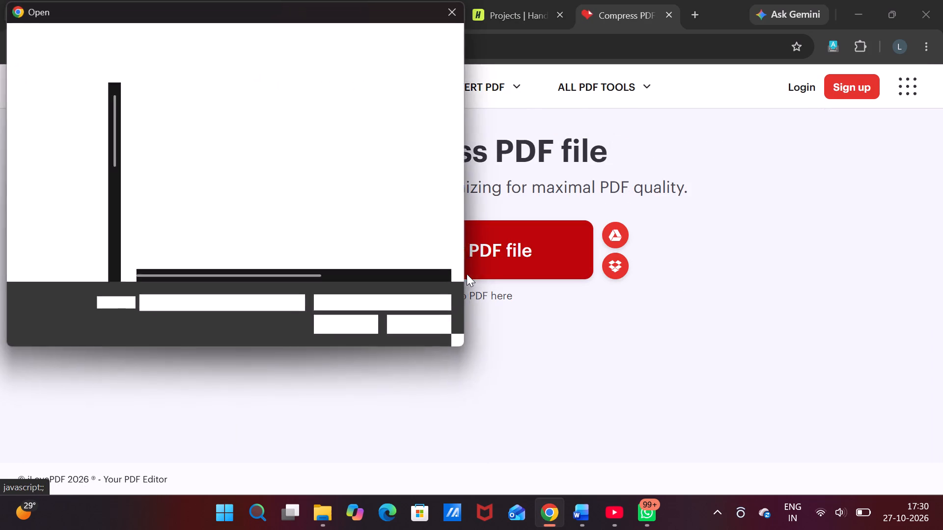
click(66, 142)
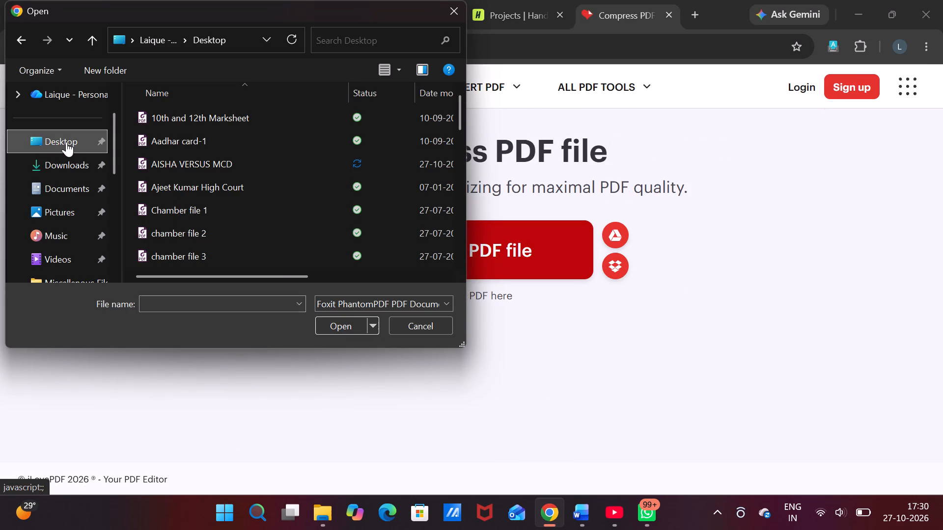
click(190, 165)
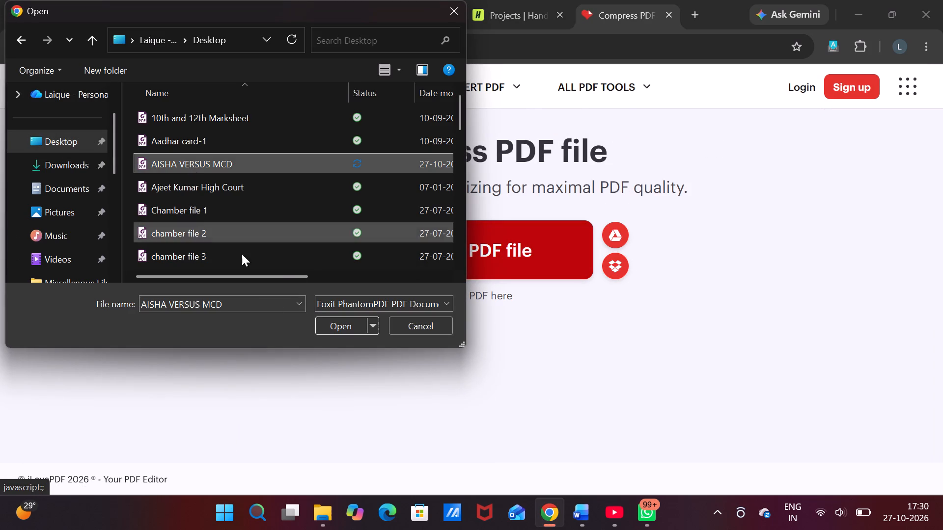
Load the selected AISHA VERSUS MCD PDF and start compressing it at the Recommended compression level.
click(329, 323)
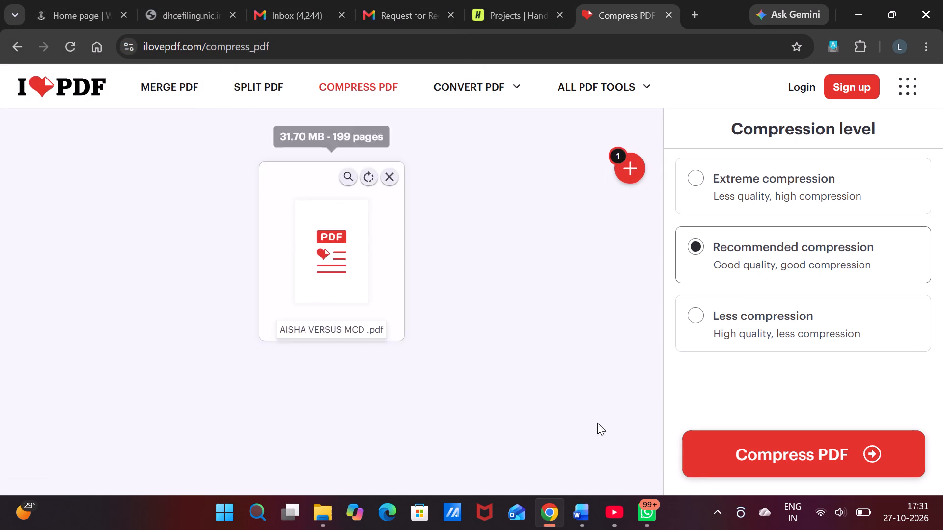
click(768, 458)
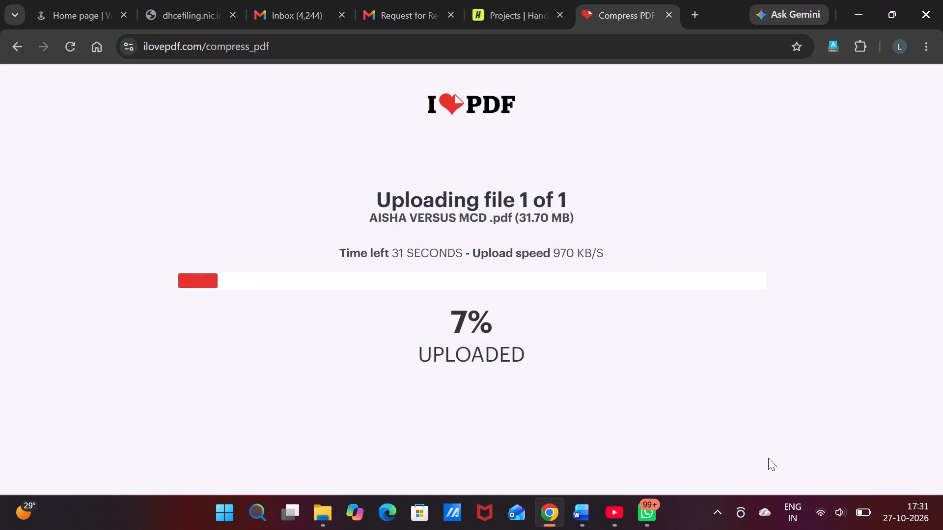
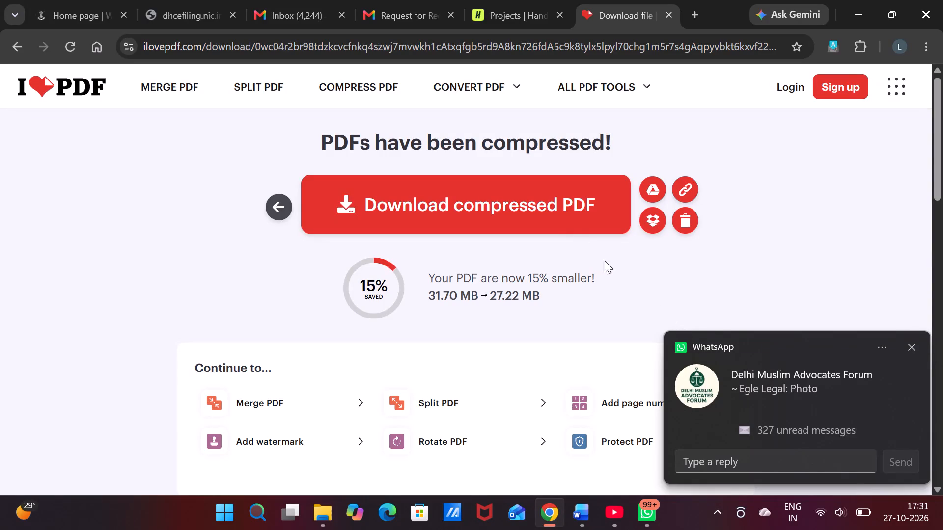
Download the compressed AISHA VERSUS MCD PDF from iLovePDF and bring up the list of recent downloads.
click(533, 211)
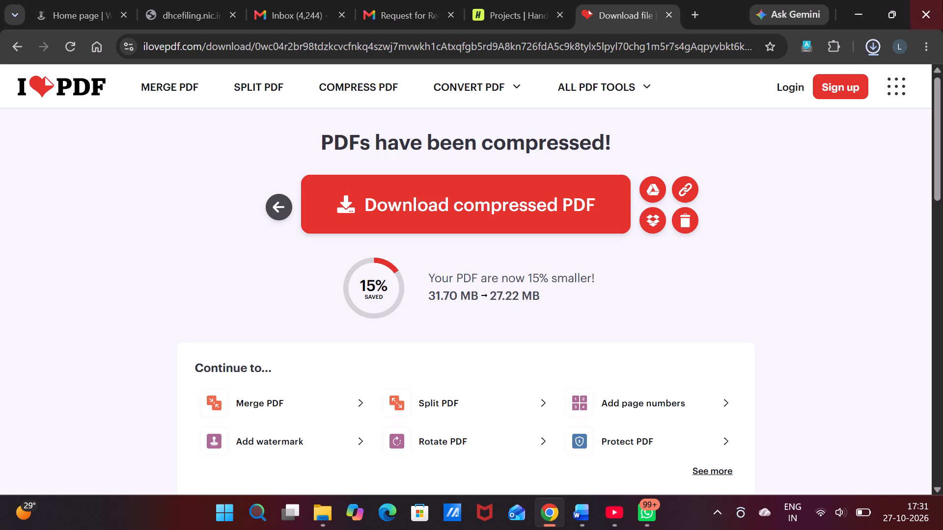
click(872, 41)
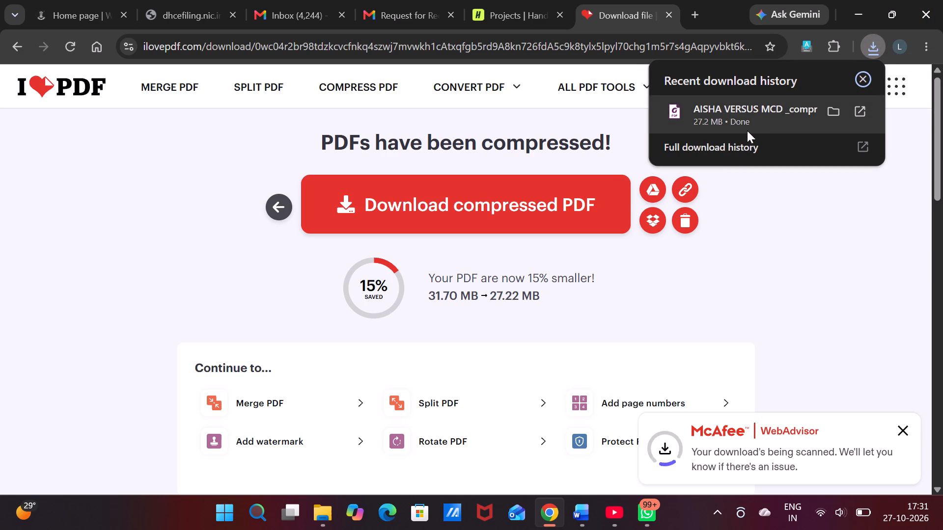
Open the downloaded compressed petition PDF, save it to the Desktop as AISHA VERSUS MCD _compressed, and close the finished tabs.
click(737, 115)
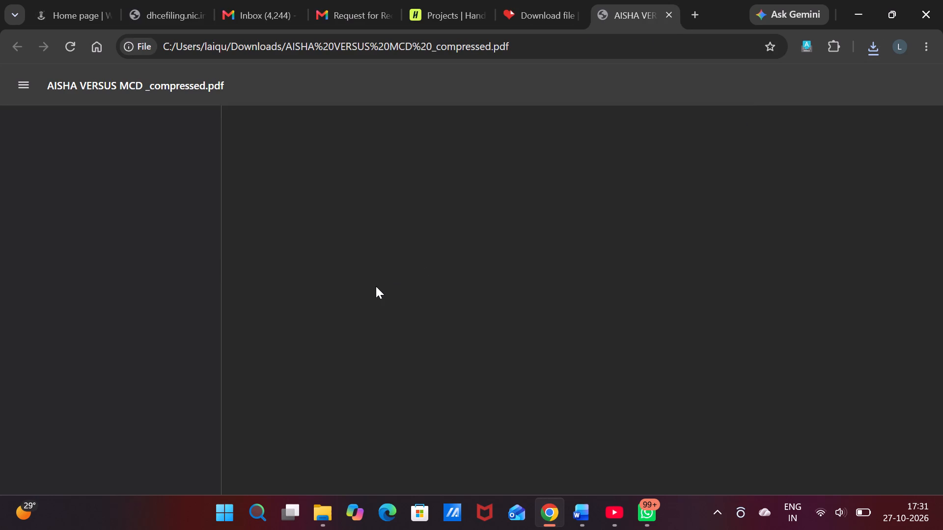
key(ctrl+s)
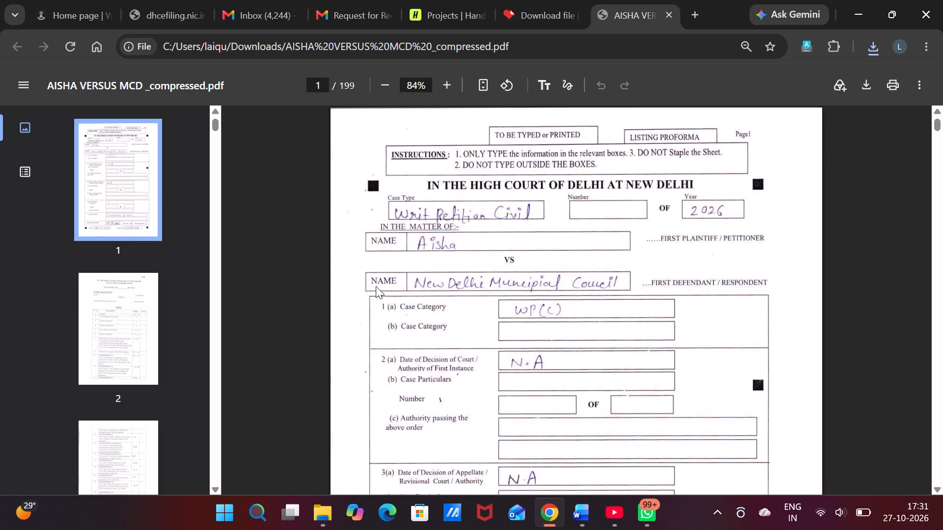
key(ctrl+s)
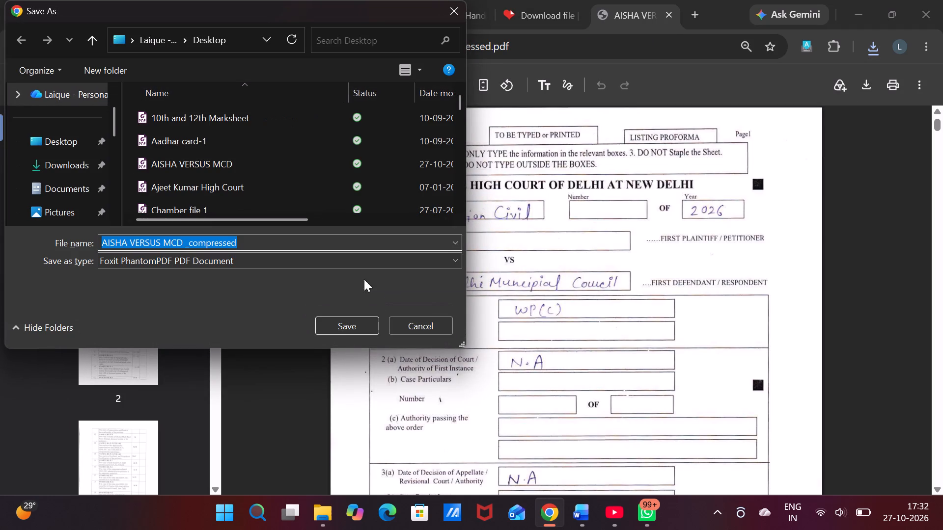
click(62, 139)
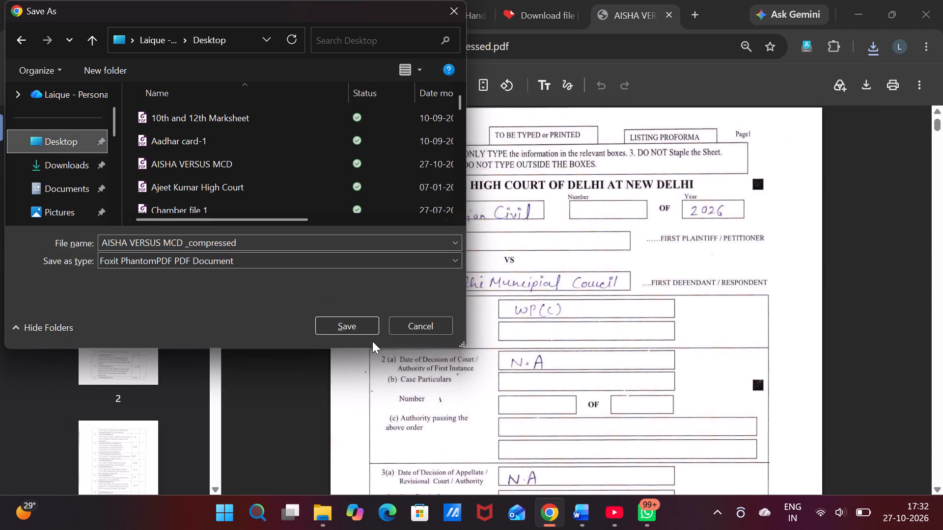
click(348, 328)
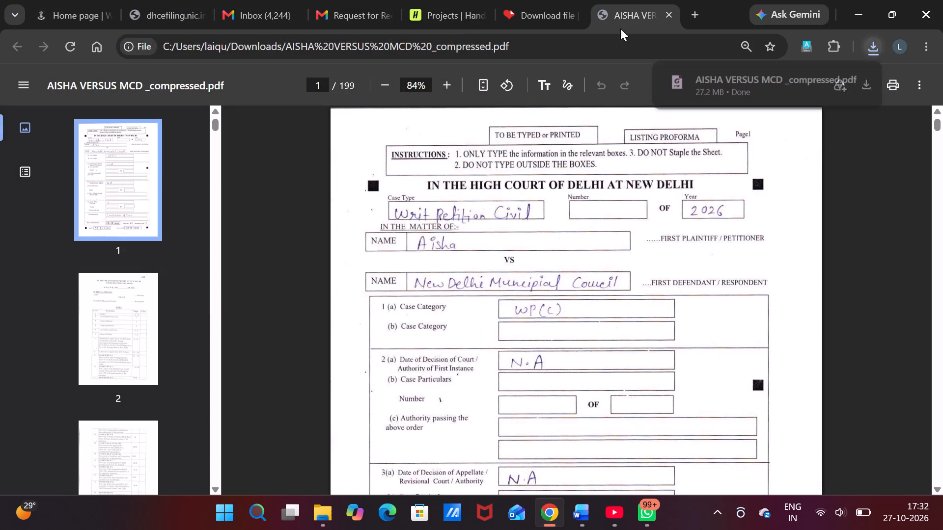
click(666, 12)
click(669, 12)
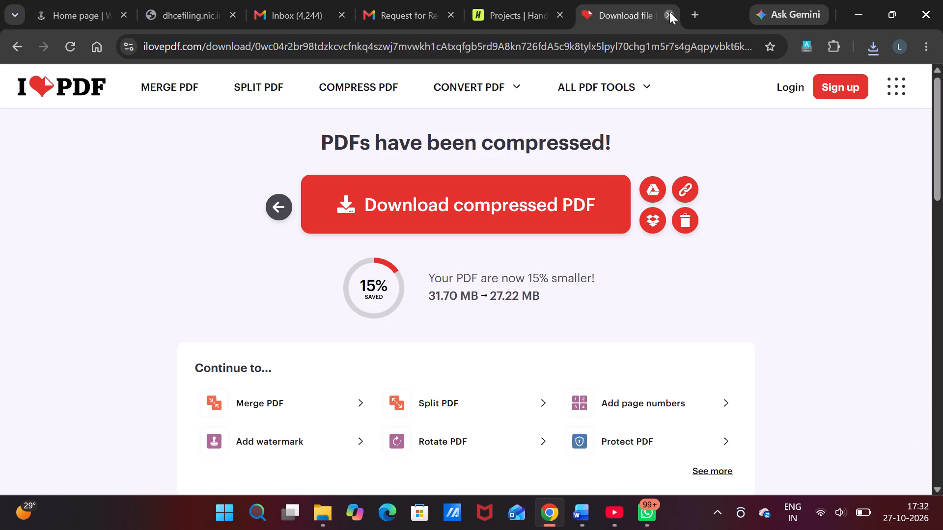
Open the iLovePDF website in a new browser tab.
click(697, 15)
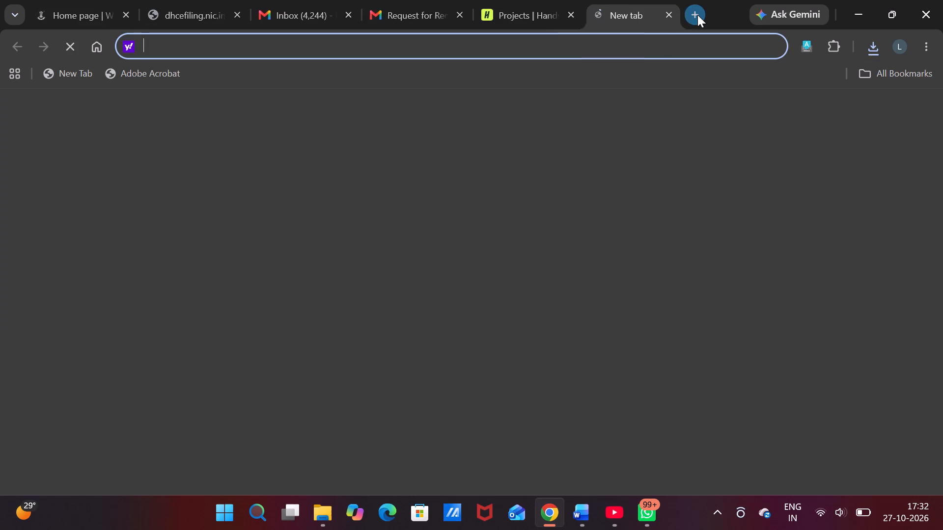
click(418, 265)
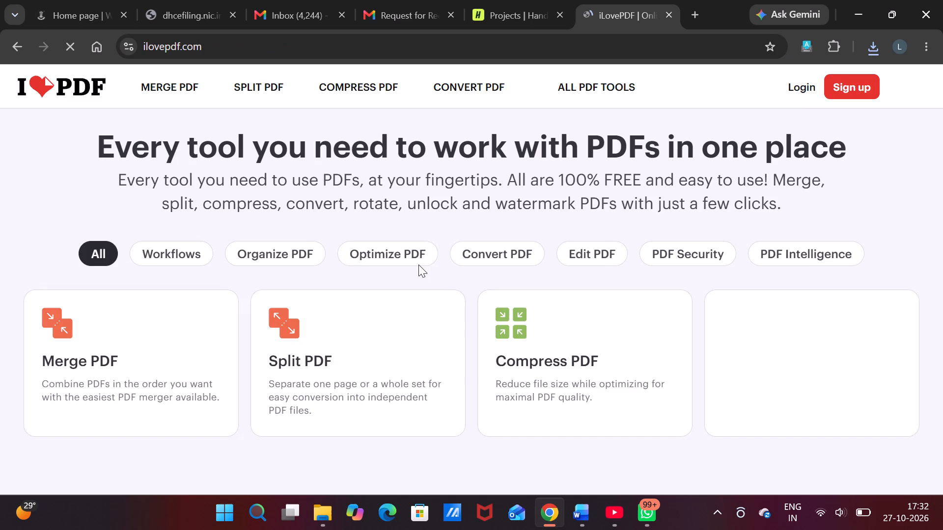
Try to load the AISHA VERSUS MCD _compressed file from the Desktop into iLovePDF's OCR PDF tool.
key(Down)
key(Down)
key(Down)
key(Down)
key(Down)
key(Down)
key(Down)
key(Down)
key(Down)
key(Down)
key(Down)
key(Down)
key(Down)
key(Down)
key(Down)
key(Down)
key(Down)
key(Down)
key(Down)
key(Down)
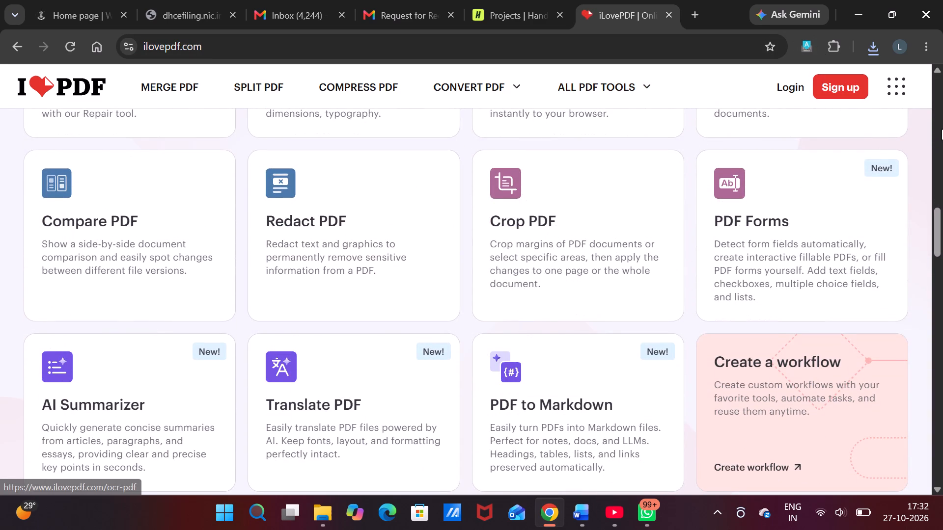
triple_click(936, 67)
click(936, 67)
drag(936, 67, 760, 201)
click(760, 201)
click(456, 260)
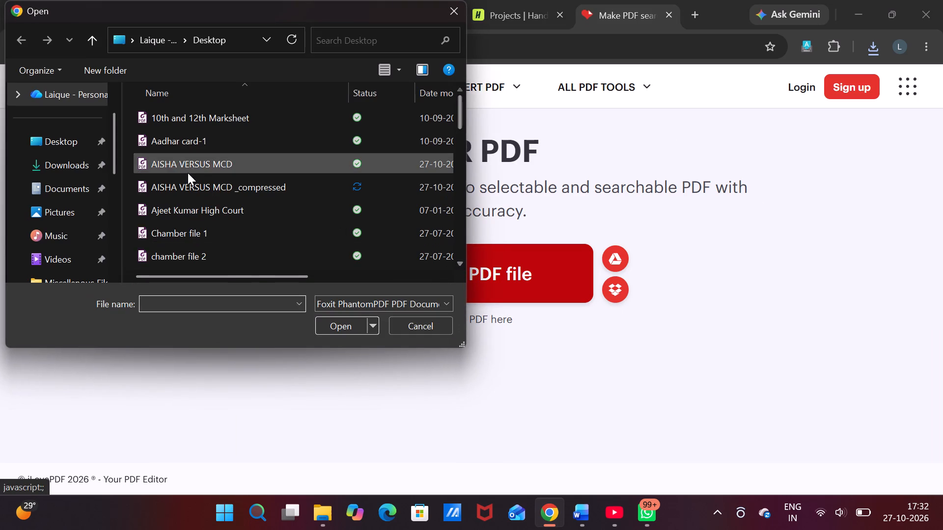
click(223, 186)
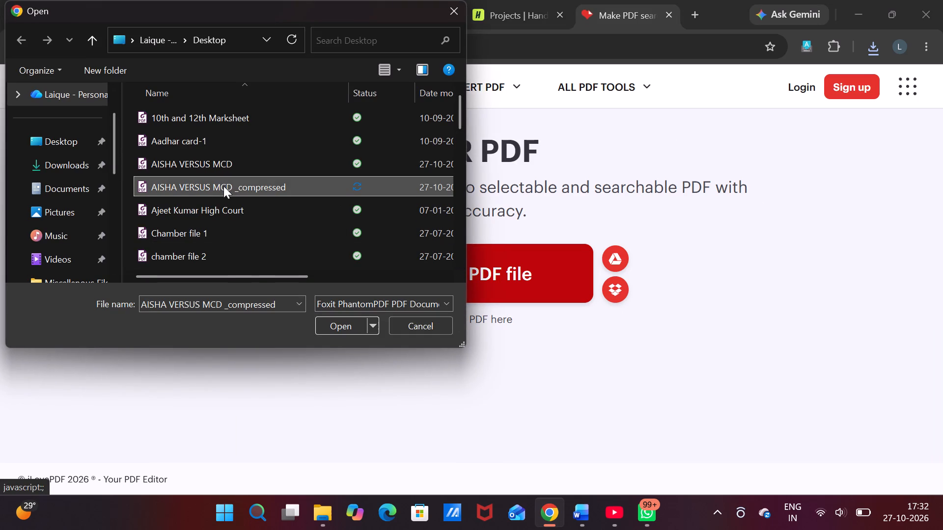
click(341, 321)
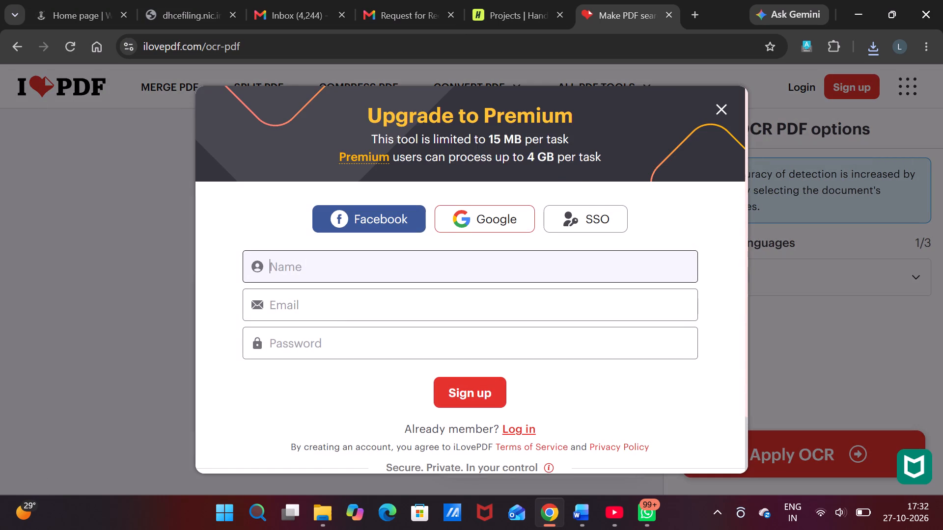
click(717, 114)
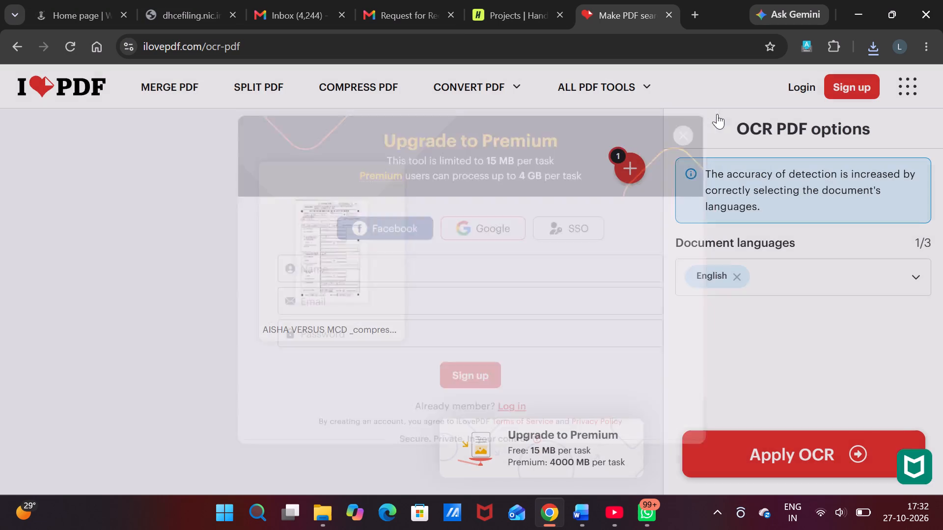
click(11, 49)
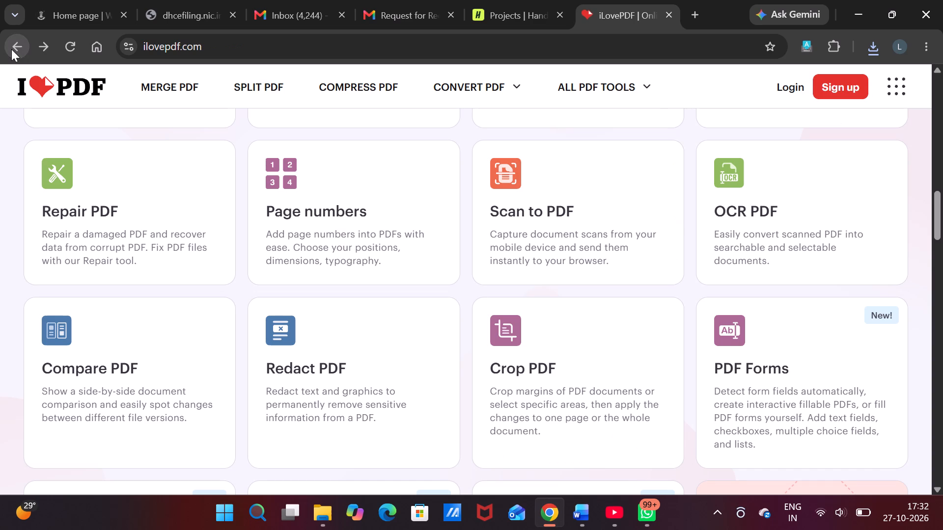
Load AISHA VERSUS MCD _compressed from the Desktop into the Compress PDF tool and start compressing it at the Less compression level.
double_click(942, 92)
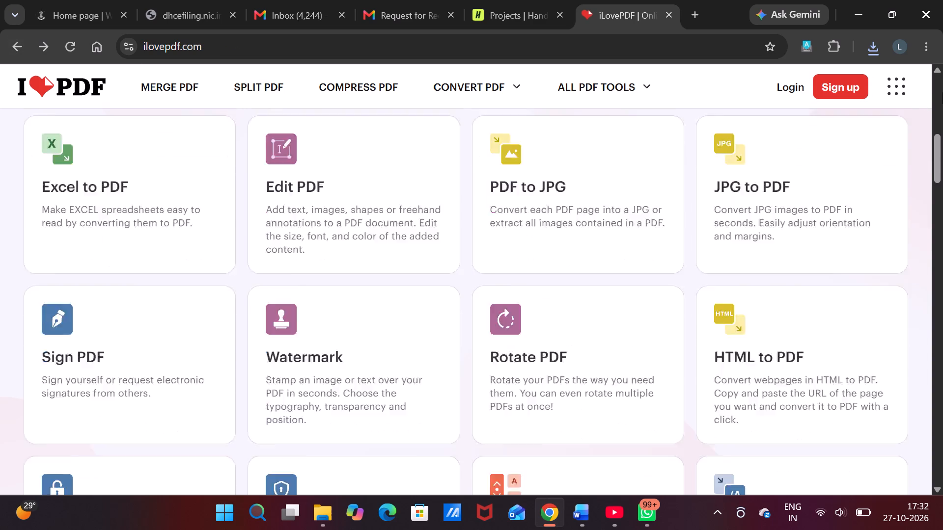
click(942, 92)
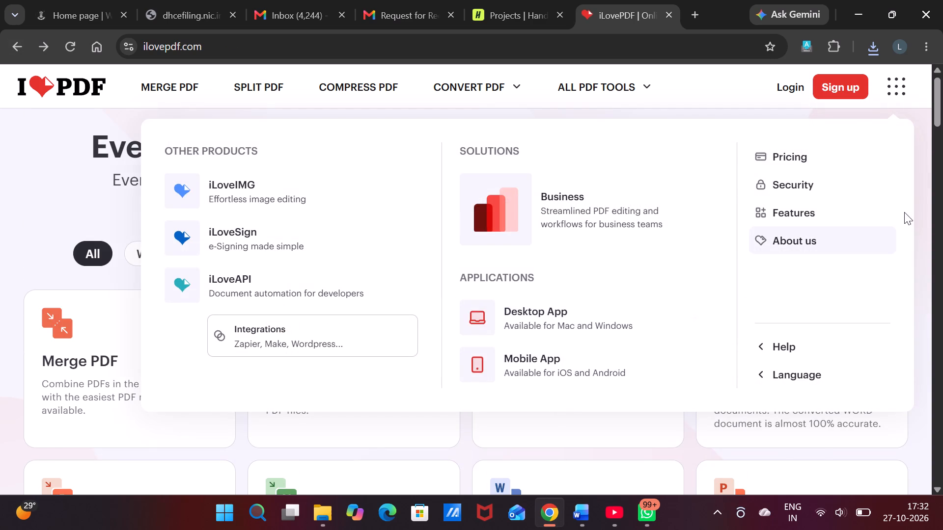
click(615, 338)
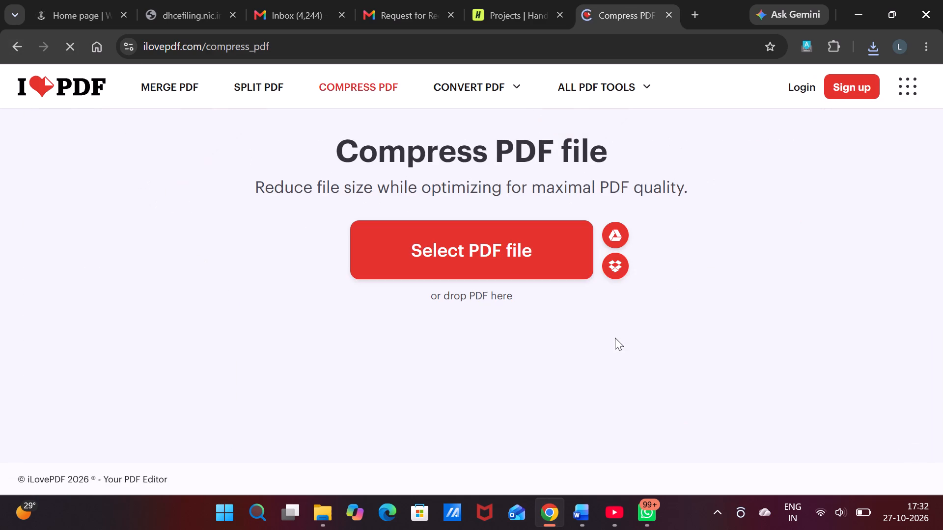
click(478, 270)
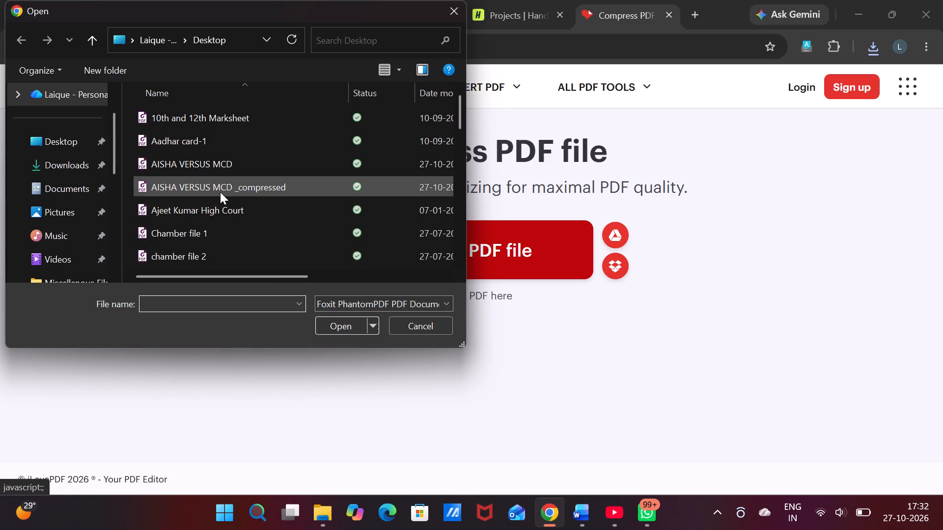
click(221, 187)
click(334, 326)
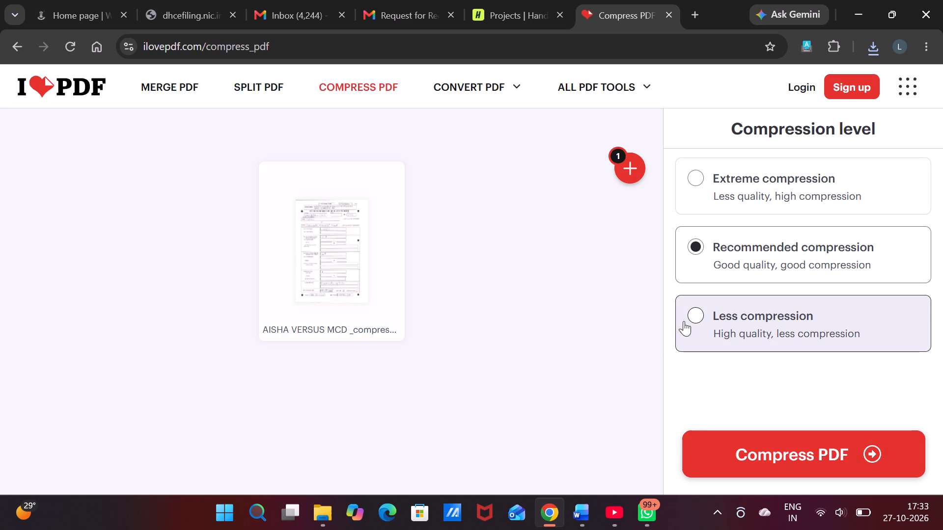
click(696, 312)
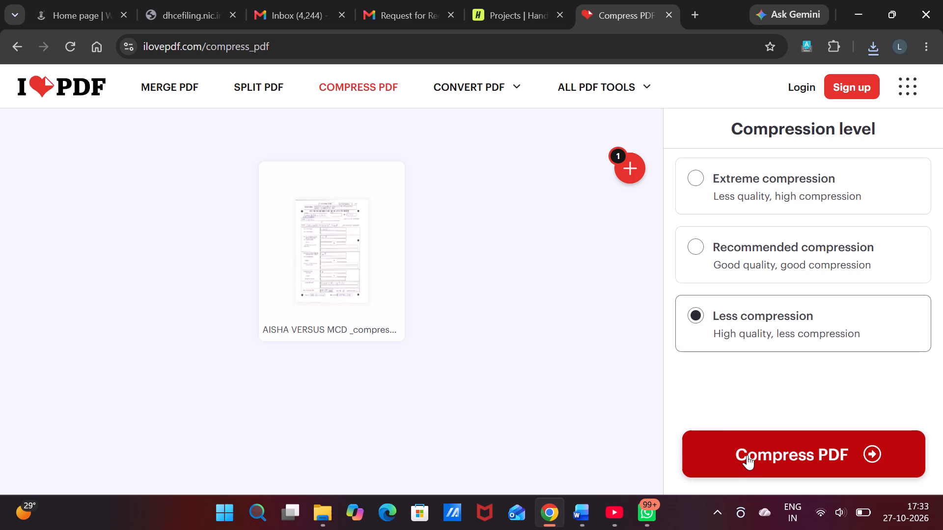
click(749, 456)
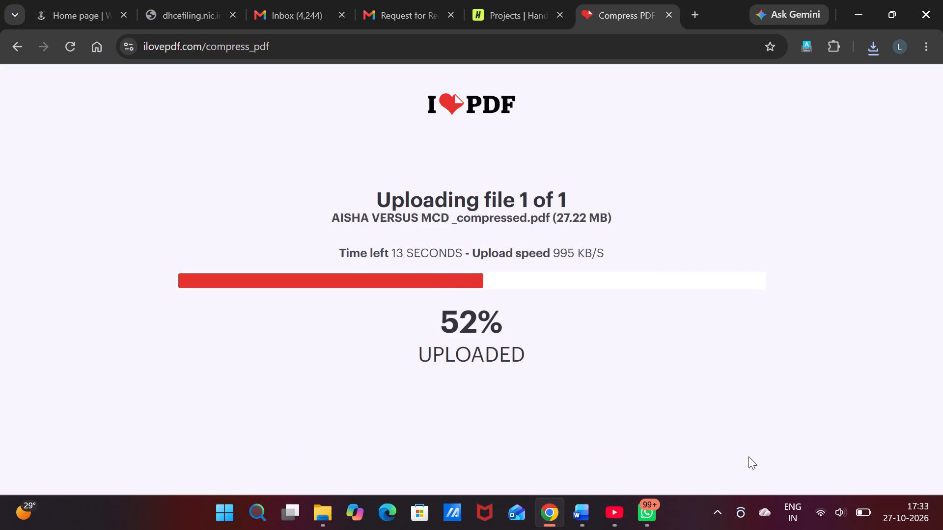
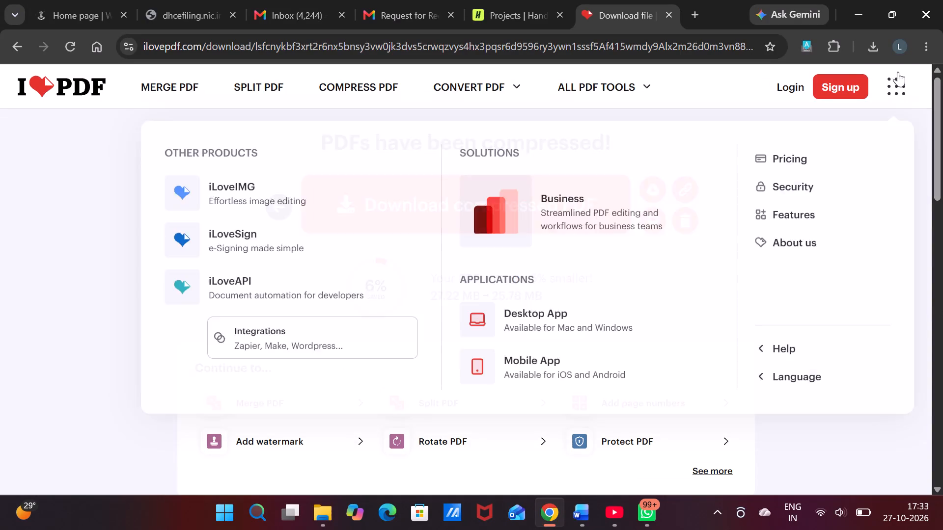
Pause the download of AISHA VERSUS MCD _compressed_compressed.pdf.
click(866, 48)
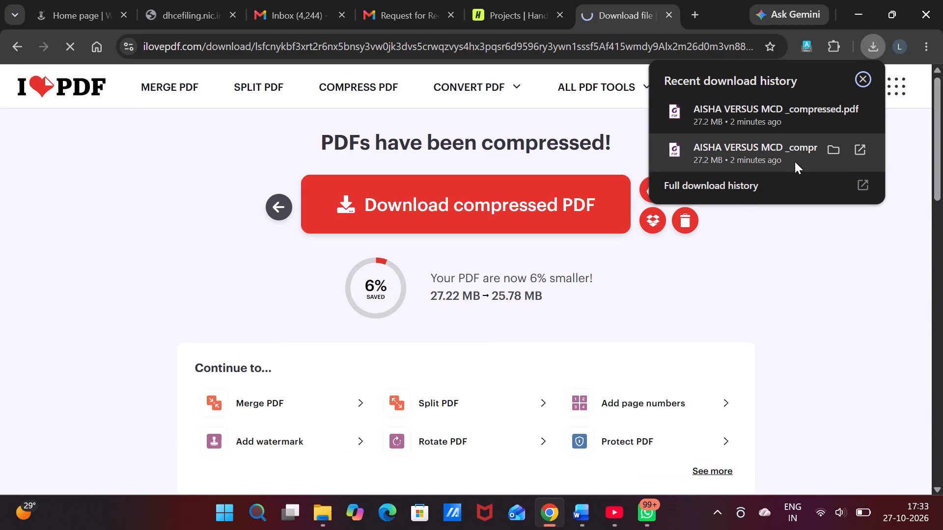
click(862, 84)
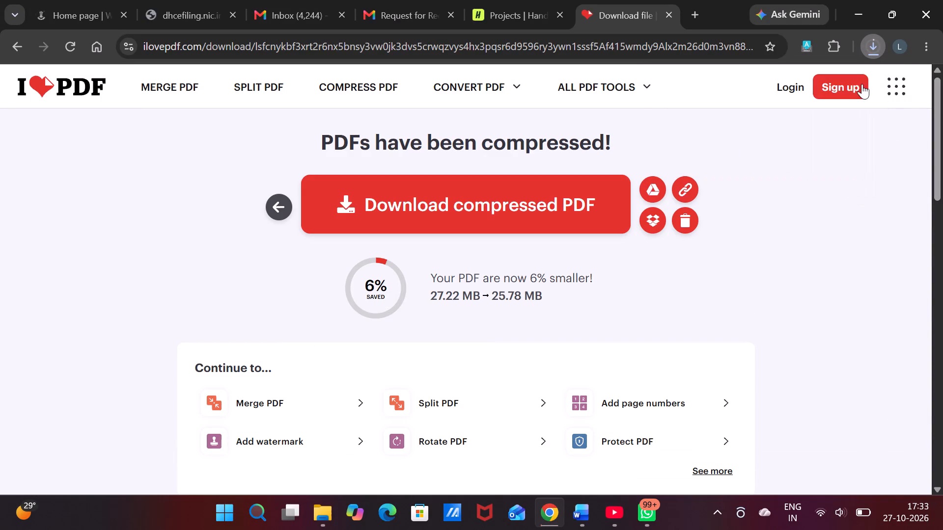
click(873, 48)
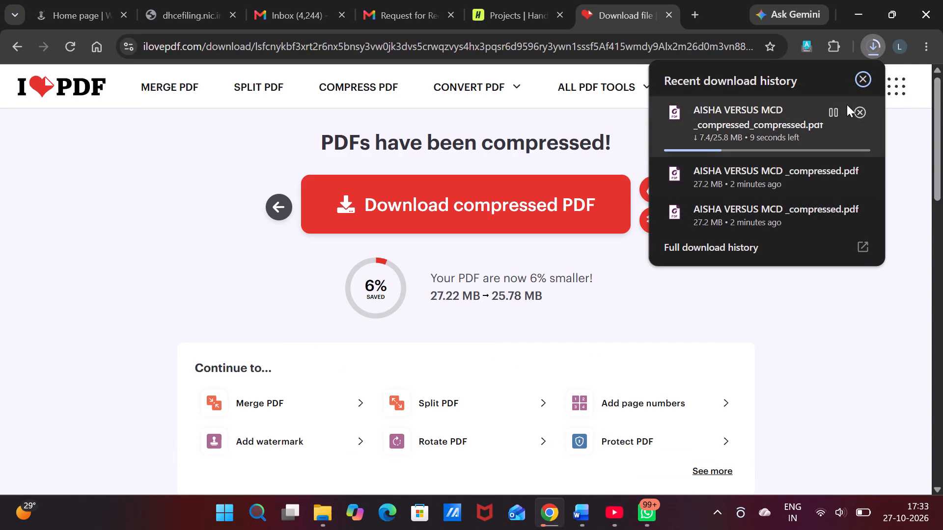
click(834, 110)
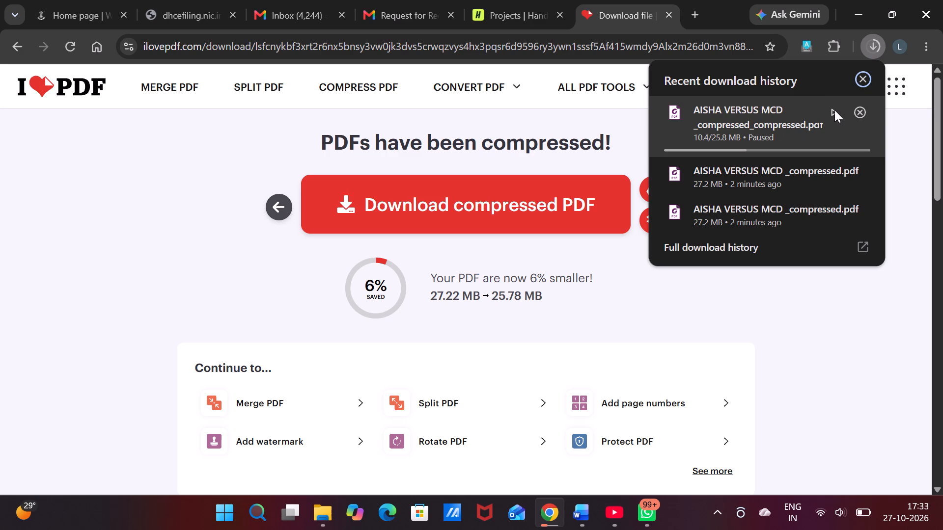
click(860, 79)
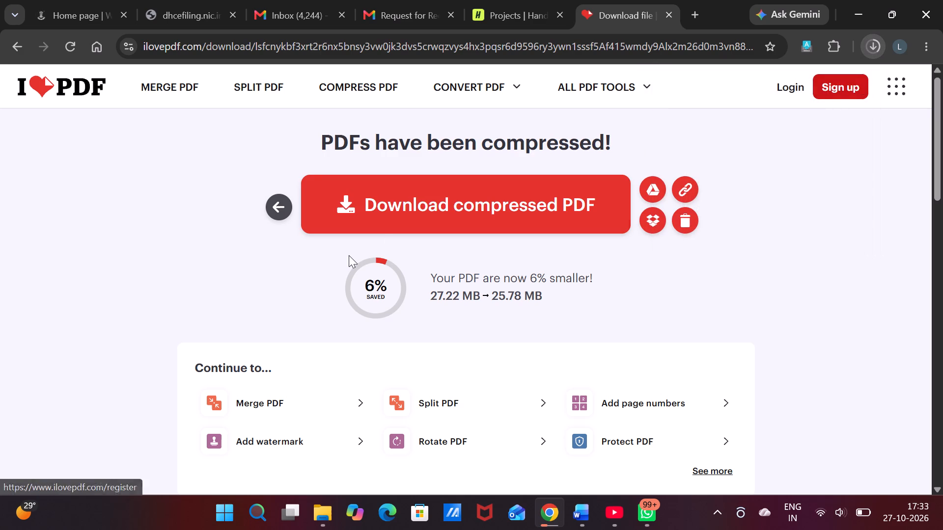
click(15, 51)
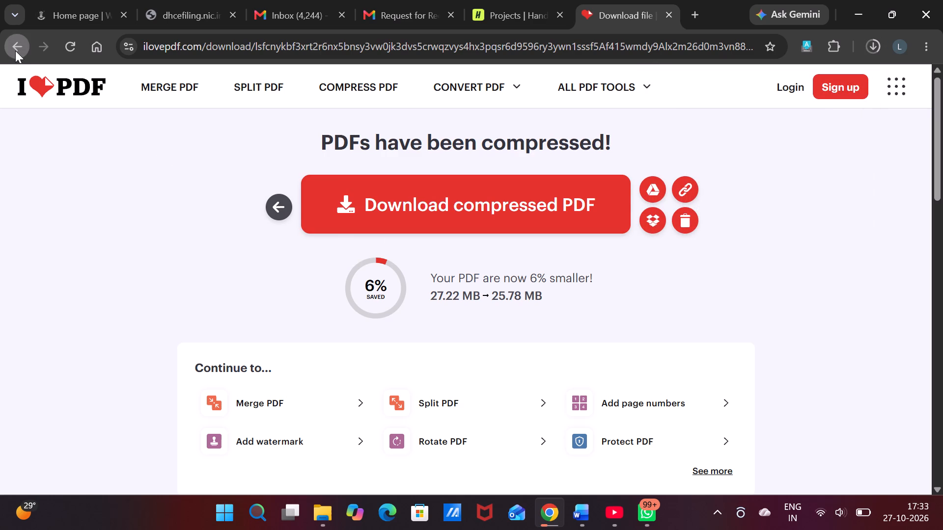
click(402, 244)
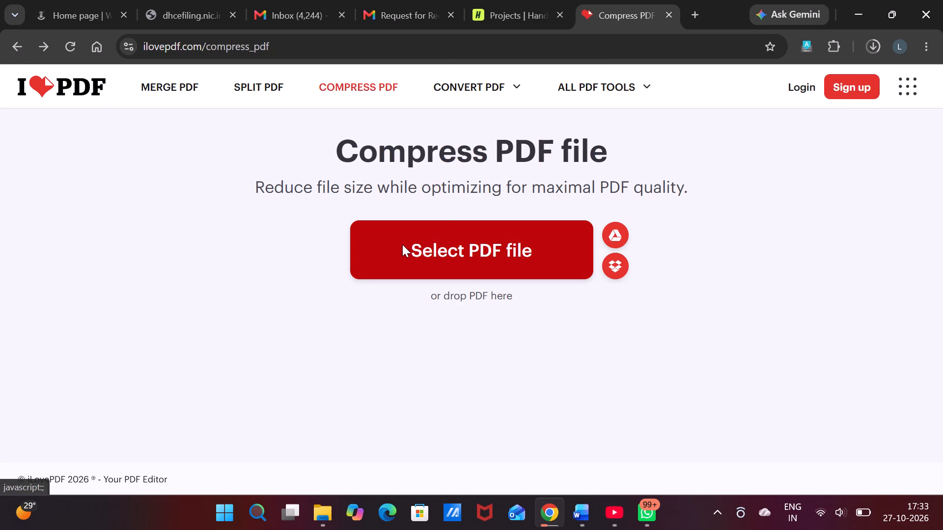
click(259, 193)
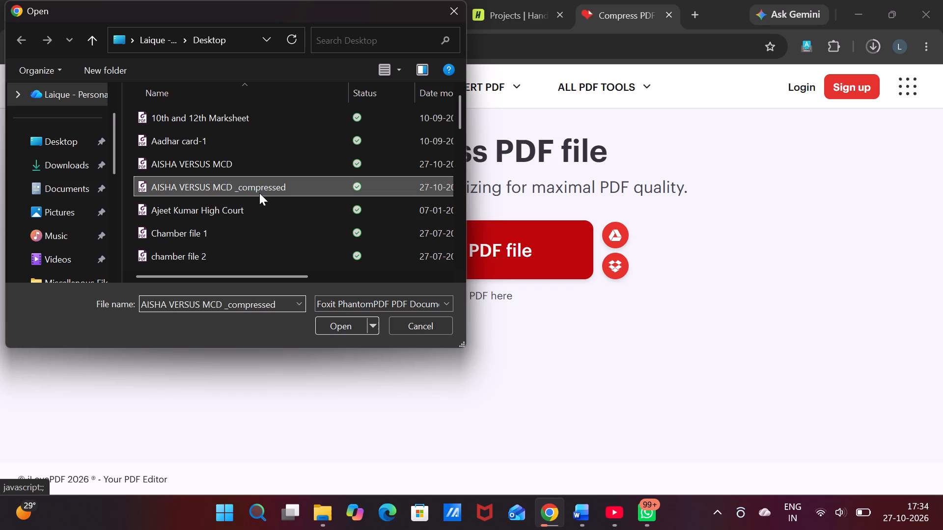
click(344, 329)
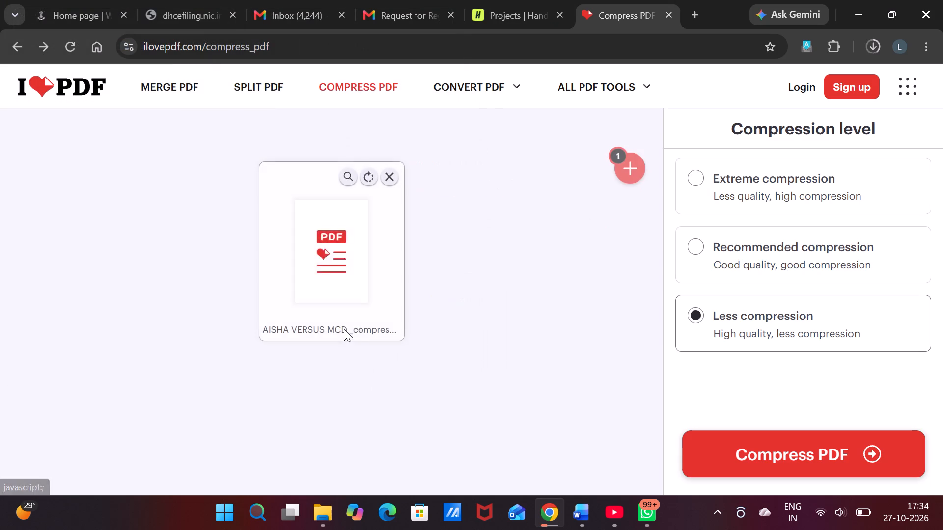
click(689, 176)
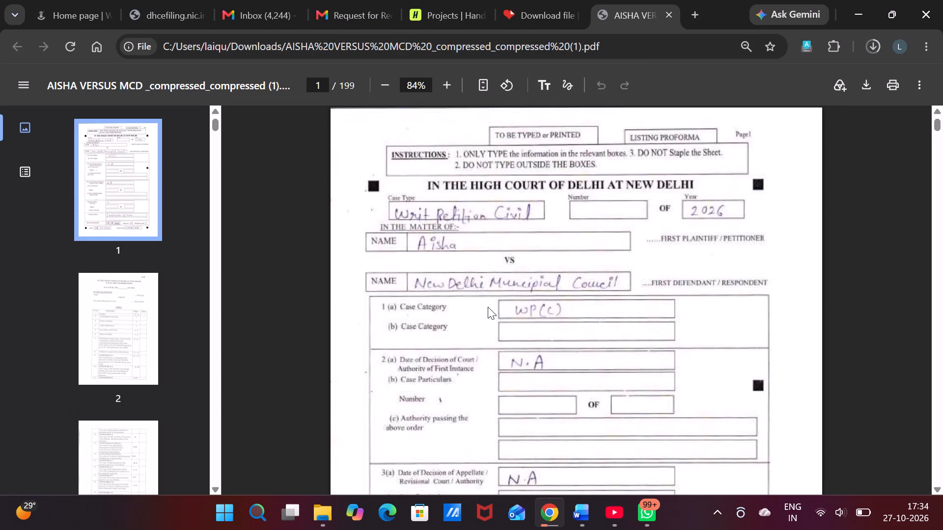
key(Down)
key(Down)
key(Down)
key(Down)
key(Down)
key(Down)
key(Down)
click(782, 315)
key(Down)
key(Down)
key(Down)
key(Down)
key(Down)
key(Down)
key(Down)
key(Down)
key(Down)
key(Down)
key(Down)
key(Down)
key(Down)
key(Down)
key(Down)
key(Down)
key(Down)
key(Down)
key(Down)
key(Down)
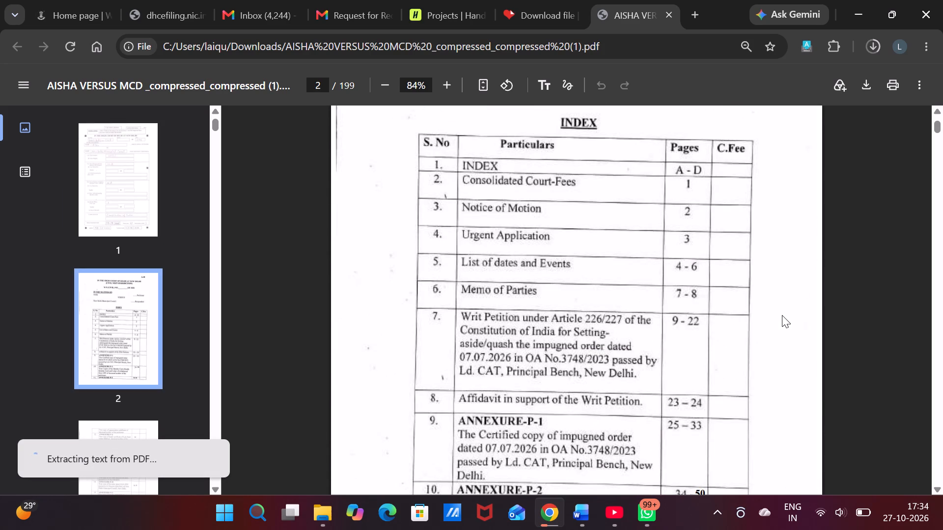
key(Down)
key(Down)
key(Down)
key(Down)
key(Down)
key(Down)
key(Down)
key(Down)
key(Down)
key(Down)
key(Down)
key(Down)
key(Down)
key(Down)
key(Down)
key(Down)
key(Down)
key(Down)
key(Down)
key(Down)
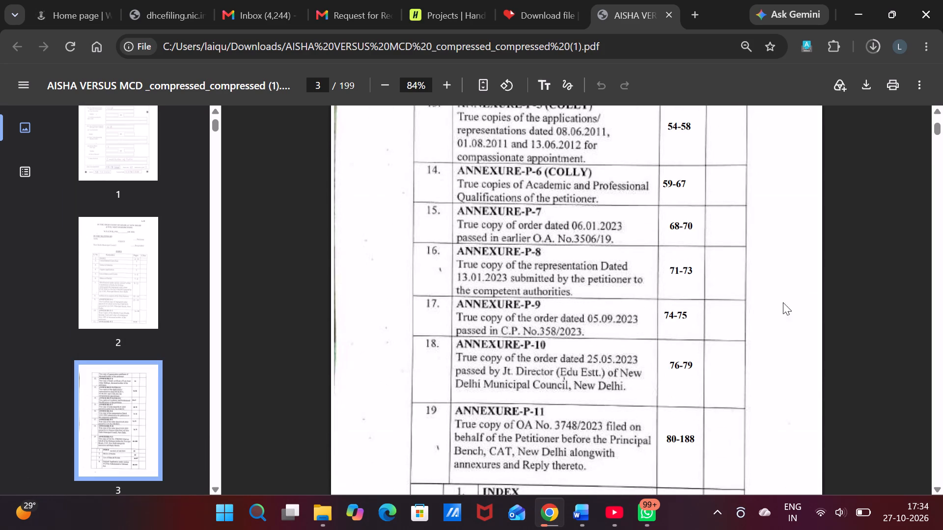
click(671, 11)
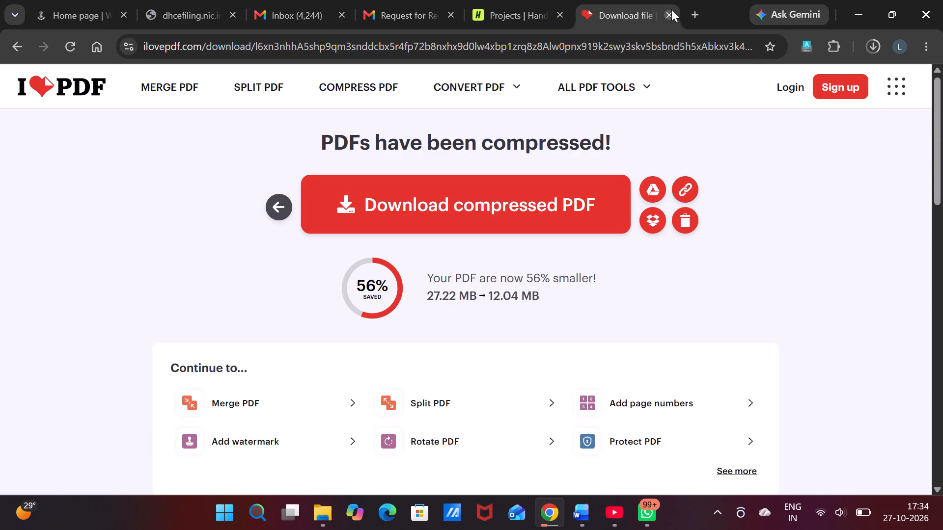
click(670, 9)
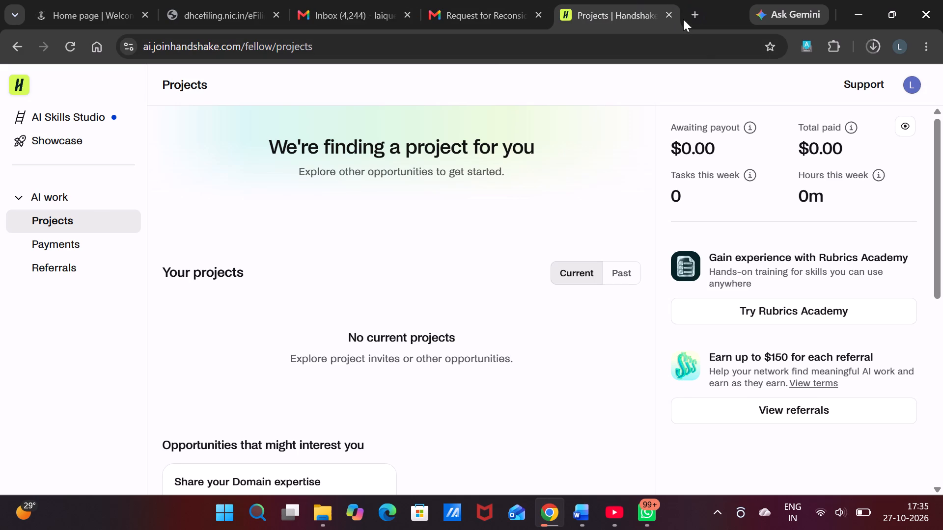
Open iLovePDF in a new browser tab and go to its OCR PDF tool.
click(688, 14)
click(425, 247)
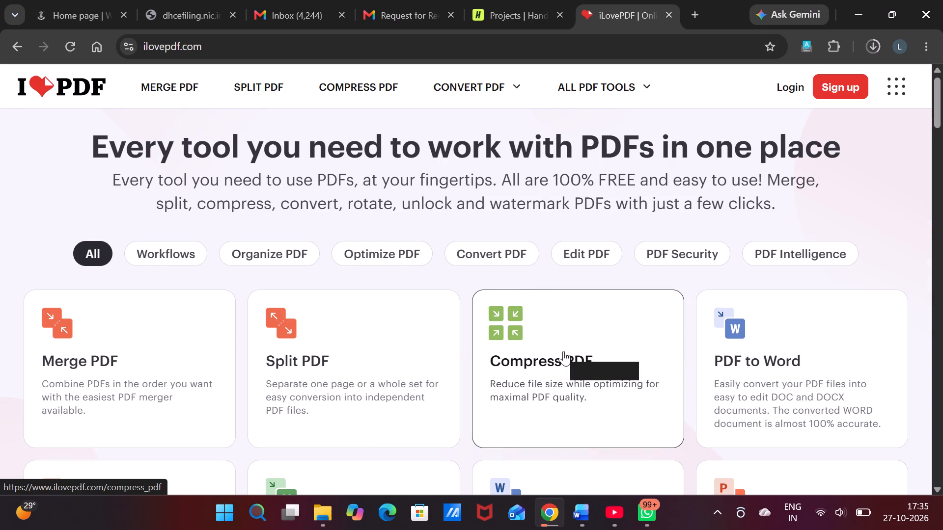
key(Down)
key(Down)
key(Down)
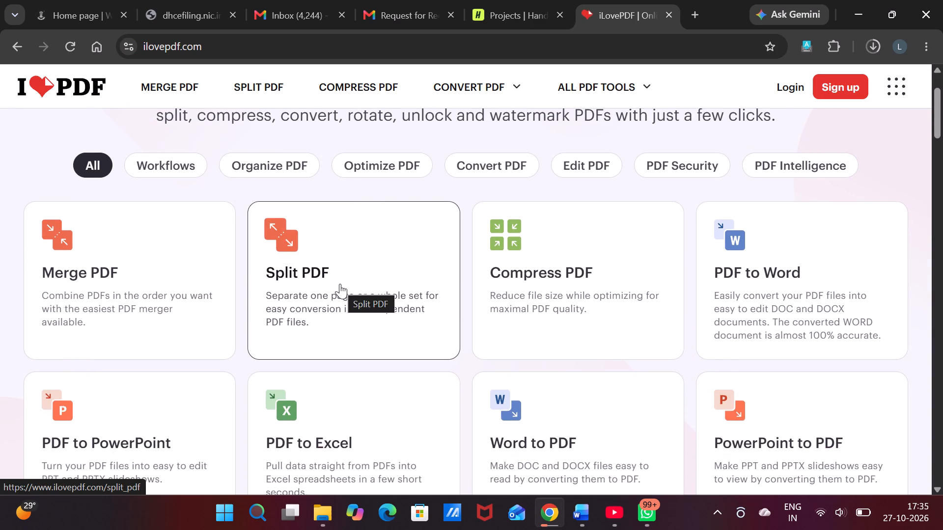
key(Down)
key(Down)
key(Down)
key(Down)
key(Down)
key(Down)
key(Down)
key(Down)
key(Down)
key(Down)
key(Down)
key(Down)
key(Down)
key(Down)
key(Down)
key(Down)
key(Down)
key(Down)
key(Down)
key(Down)
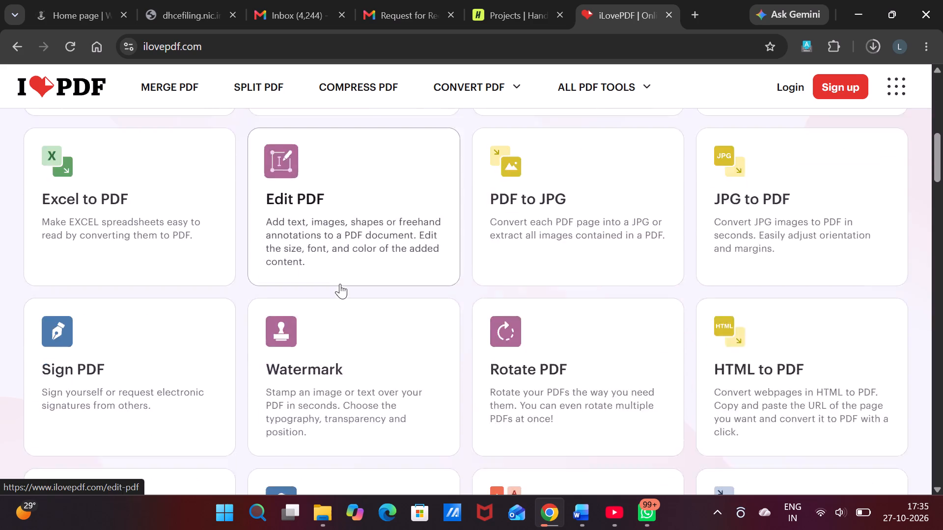
key(Down)
key(Down)
key(Up)
key(Up)
key(Up)
key(Up)
key(Up)
key(Up)
key(Up)
key(Up)
key(Up)
key(Up)
key(Up)
key(Up)
key(Up)
key(Up)
key(Up)
key(Up)
key(Up)
key(Up)
key(Up)
key(Up)
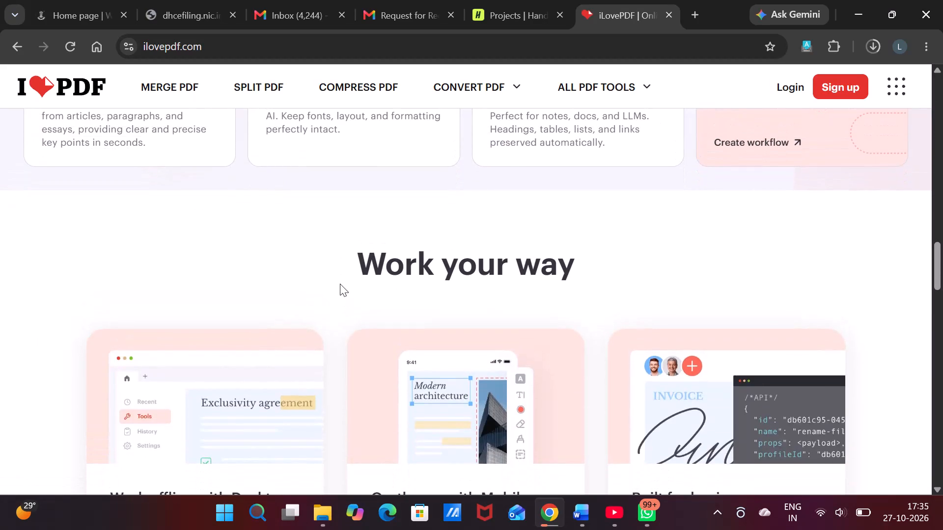
key(Down)
key(Down)
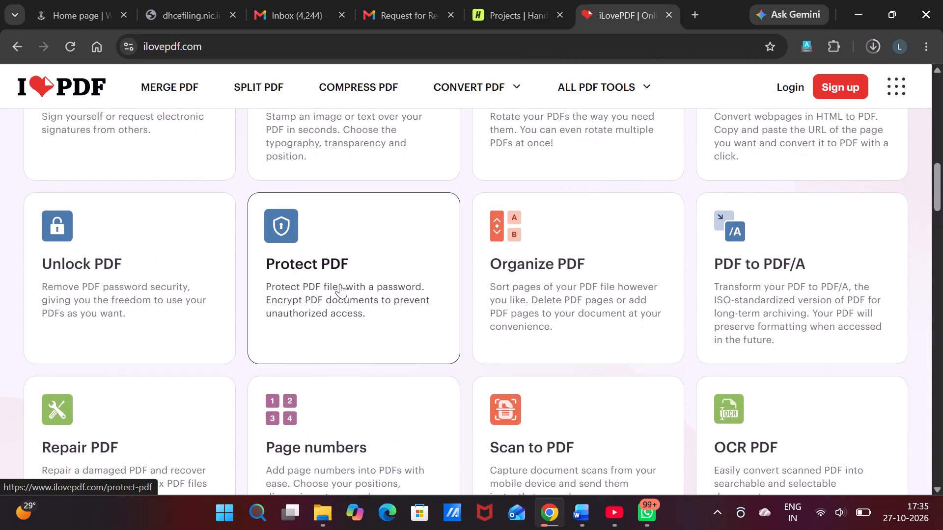
key(Down)
click(719, 390)
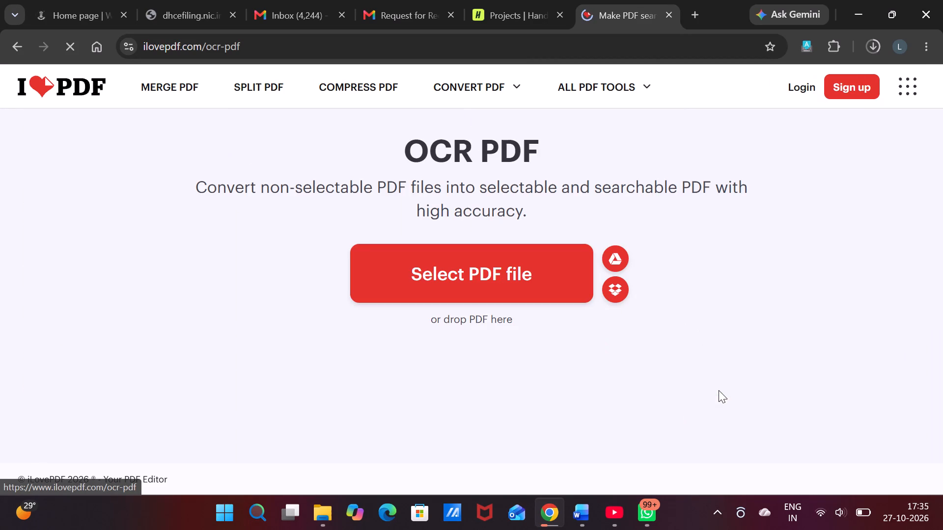
Find Document 38 on the Desktop by searching for DOCUM, load it into the OCR PDF tool, and apply OCR.
click(534, 287)
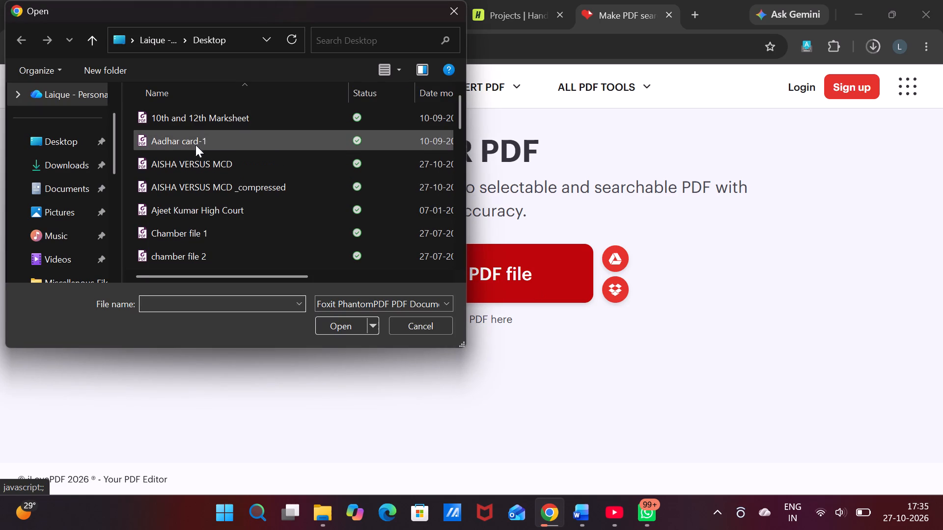
click(319, 42)
text(DOCUM)
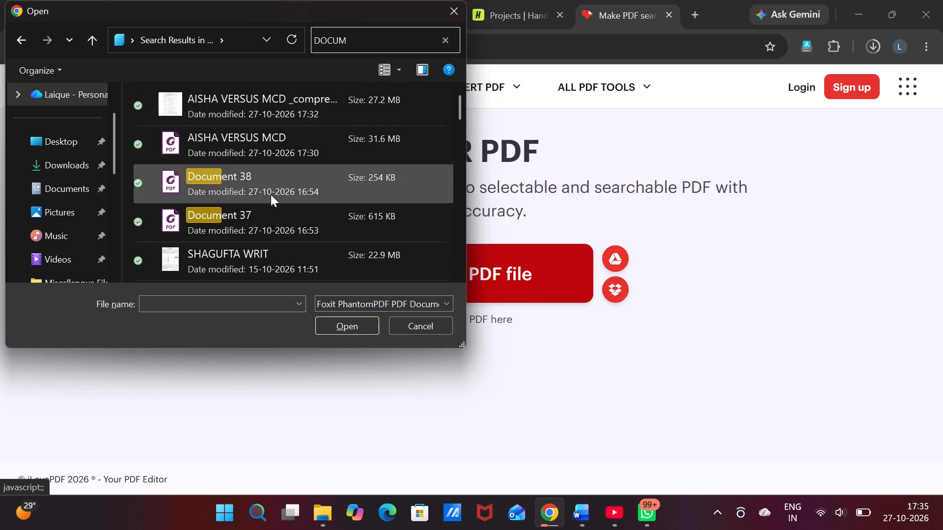
click(269, 187)
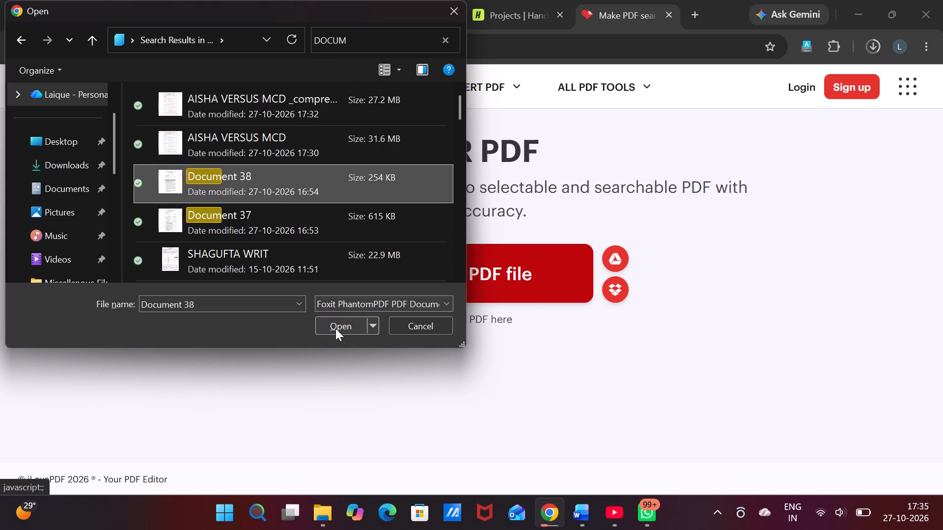
click(335, 328)
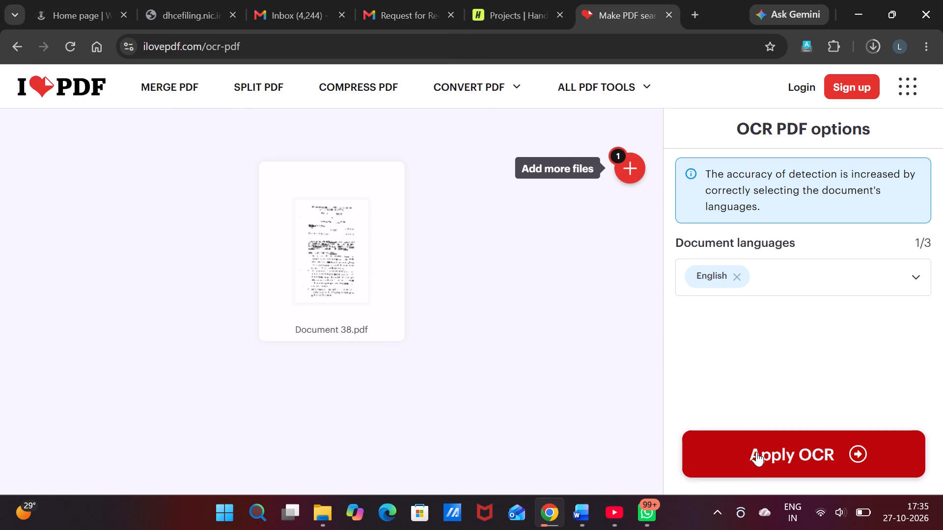
click(755, 455)
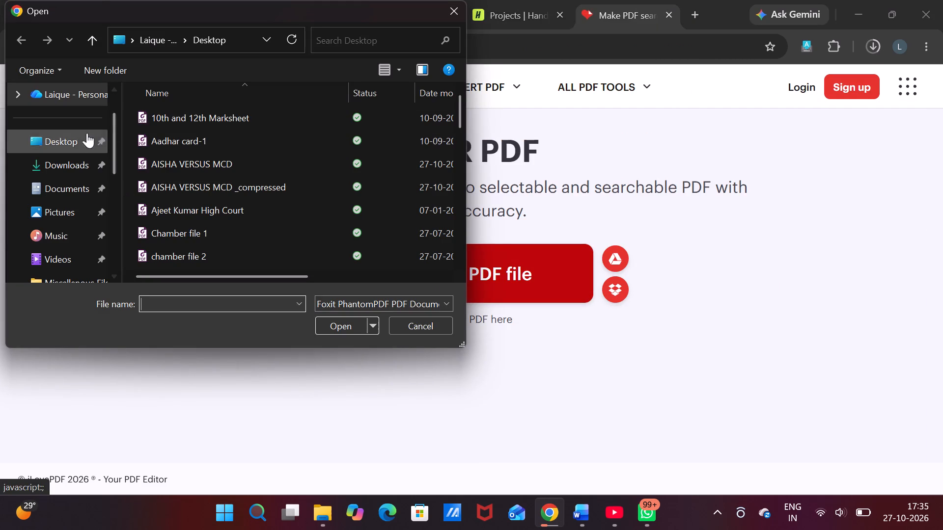
click(339, 37)
text(DOCUM)
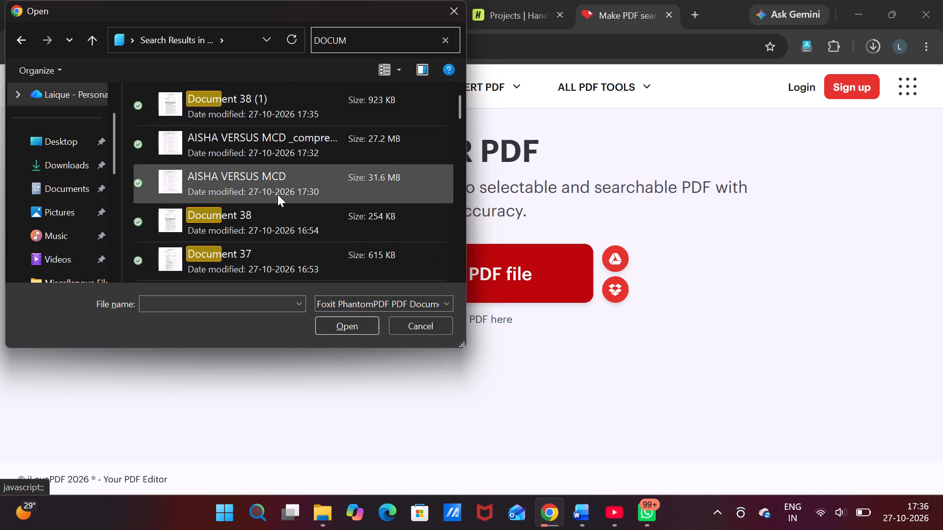
click(287, 255)
click(341, 329)
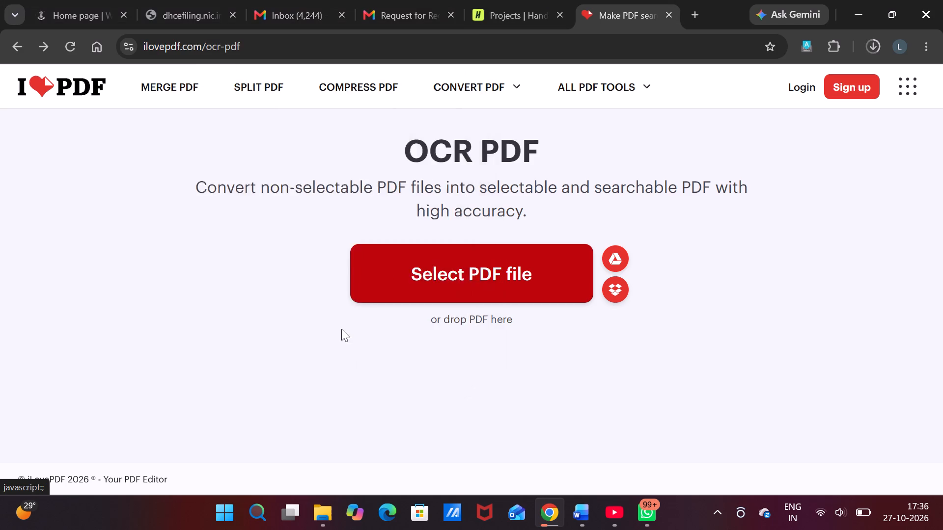
click(758, 444)
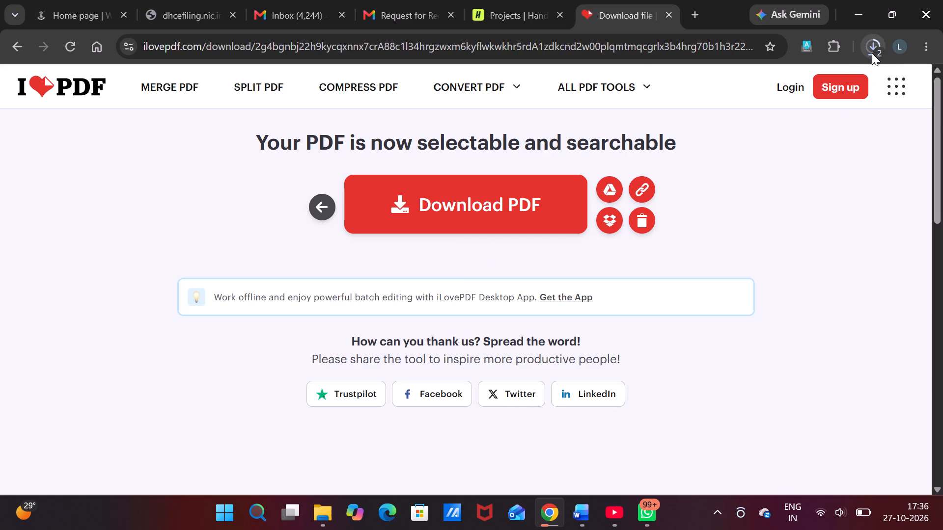
Open the downloaded OCR-processed Document 37 and look through its index pages to the last page.
click(731, 92)
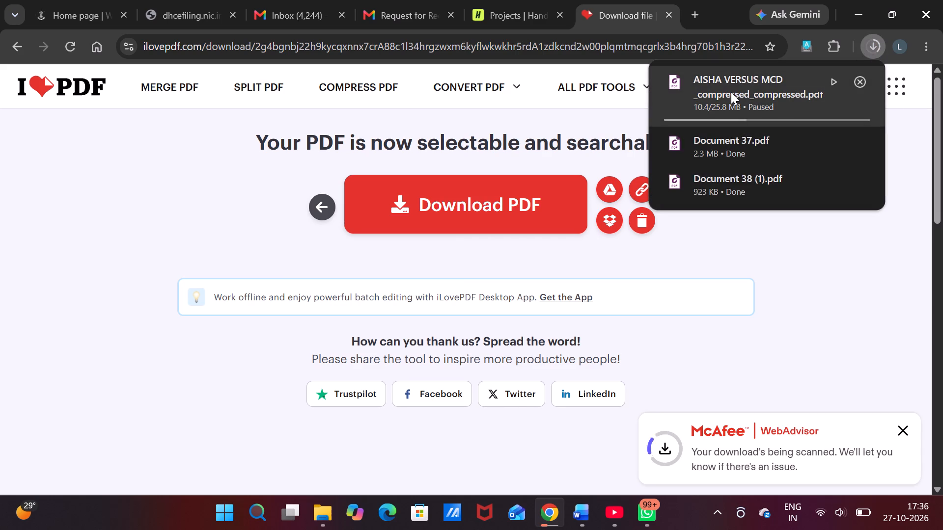
click(747, 138)
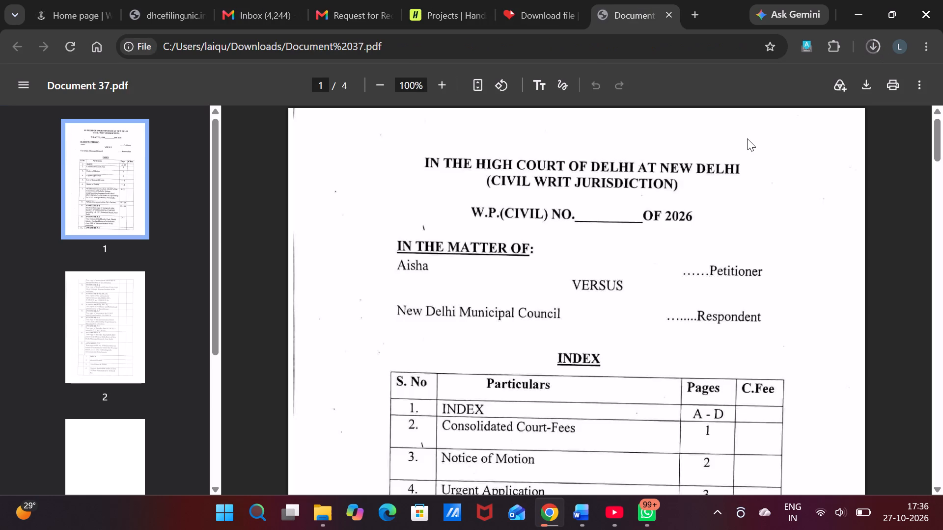
click(692, 263)
key(Down)
key(Down)
key(Down)
key(Down)
key(Down)
key(Down)
key(Down)
key(Down)
key(Down)
key(Down)
key(Down)
key(Down)
key(Down)
key(Down)
key(Down)
key(Down)
key(Down)
key(Down)
key(Down)
key(Down)
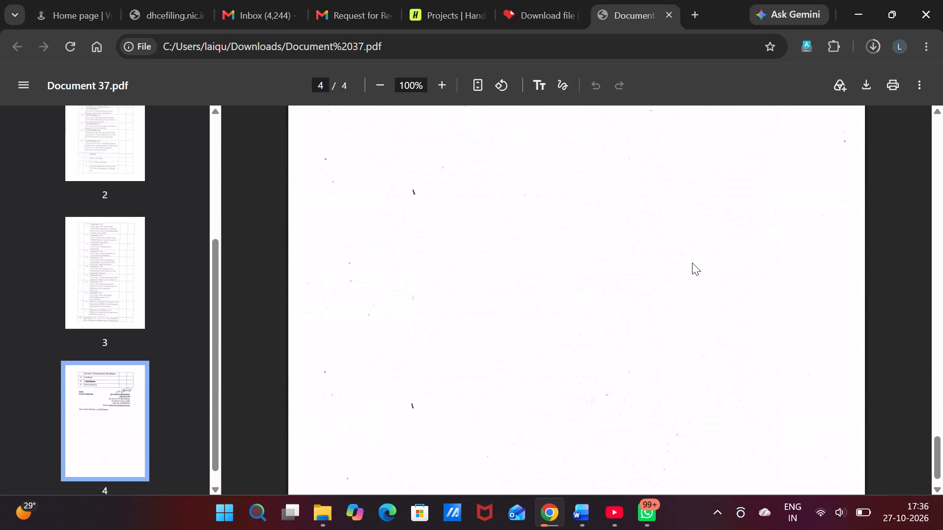
Save the OCR-processed PDF to the Desktop as Document 37 (1).
key(ctrl+s)
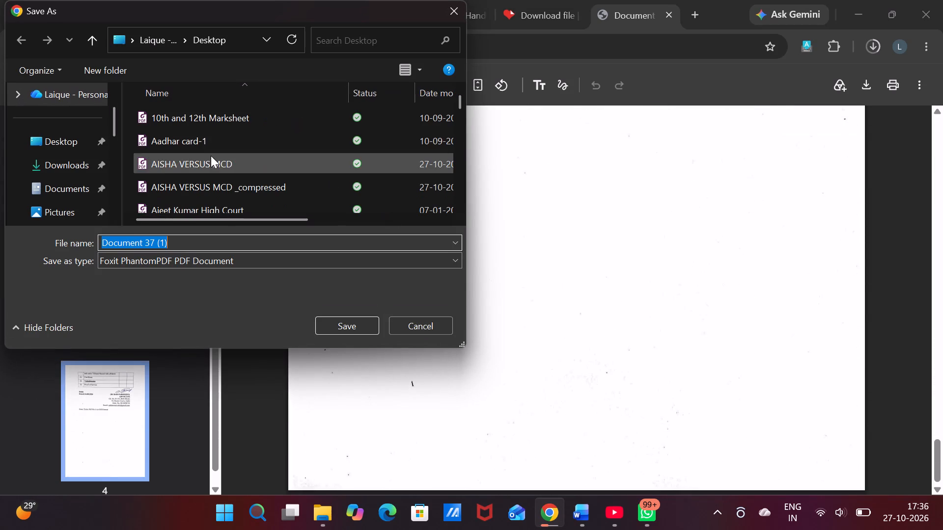
click(59, 141)
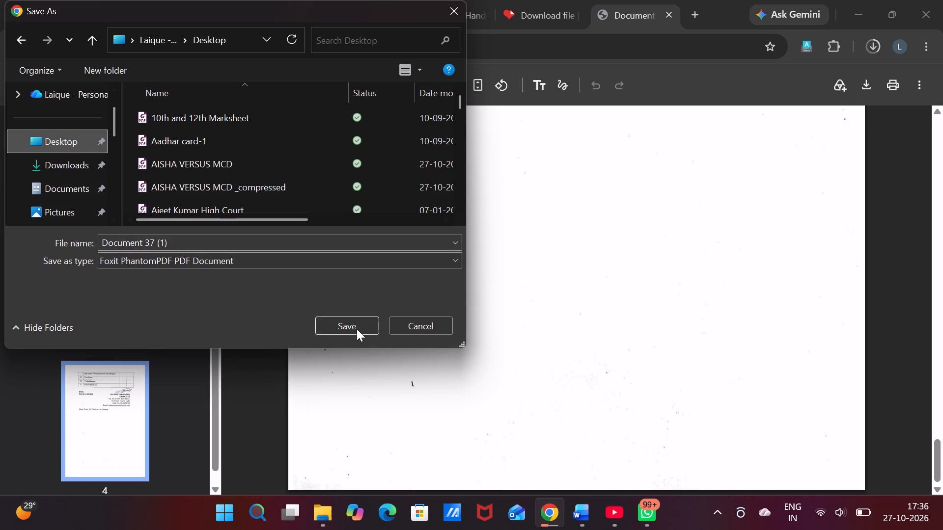
click(354, 326)
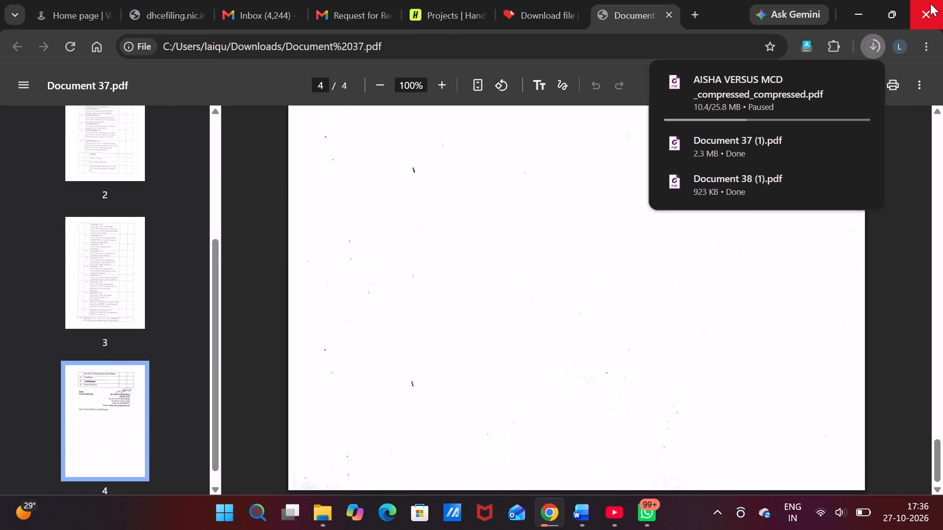
Close Chrome completely, exiting despite the paused download of the compressed petition.
click(930, 3)
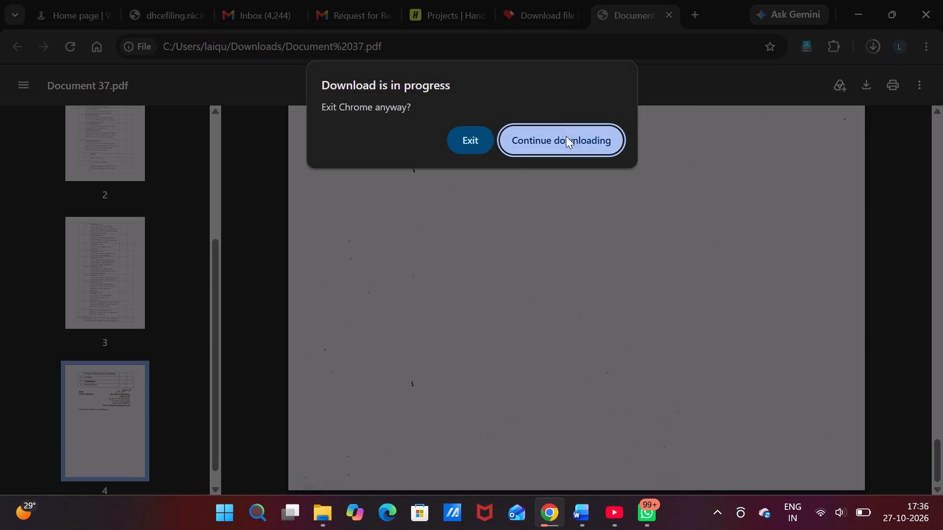
click(566, 136)
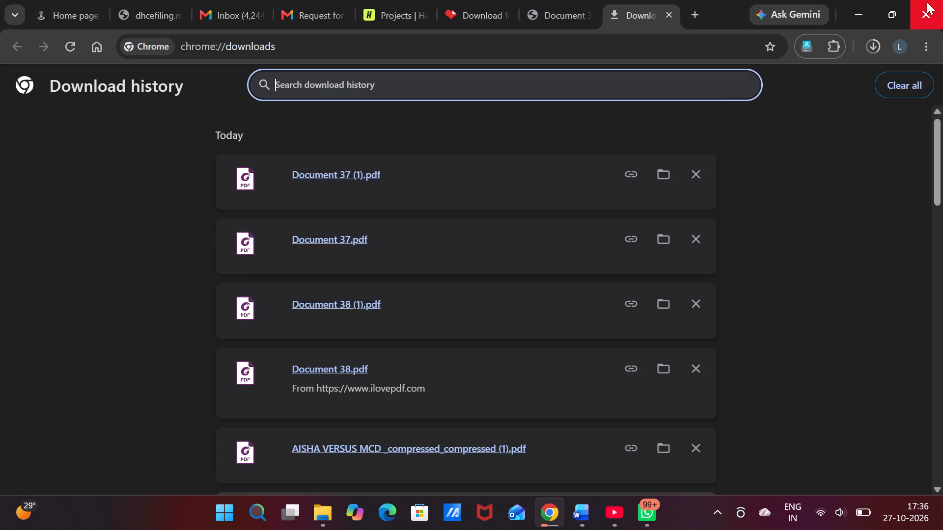
click(927, 2)
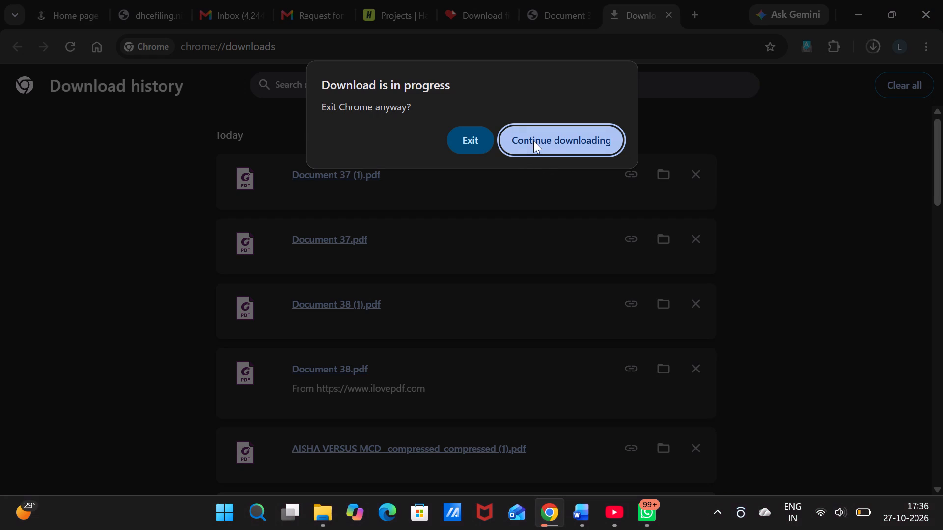
double_click(533, 141)
click(924, 11)
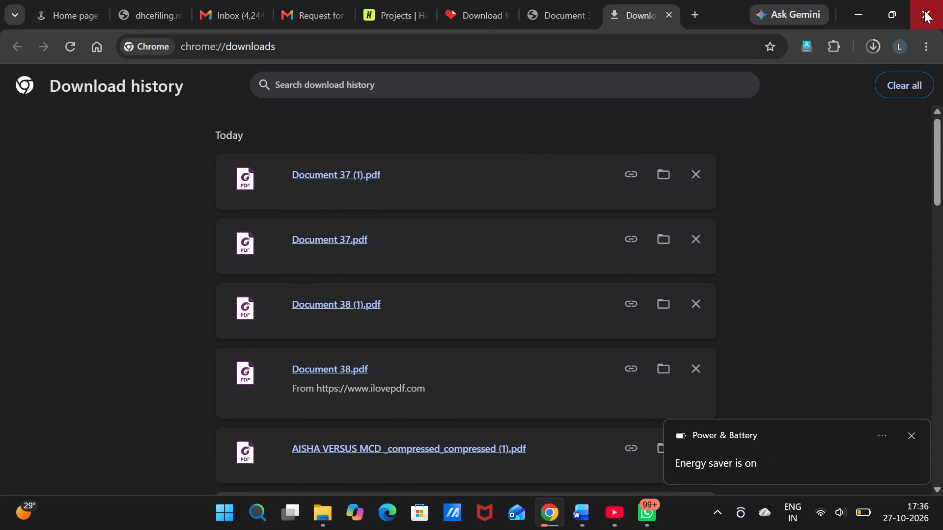
click(475, 138)
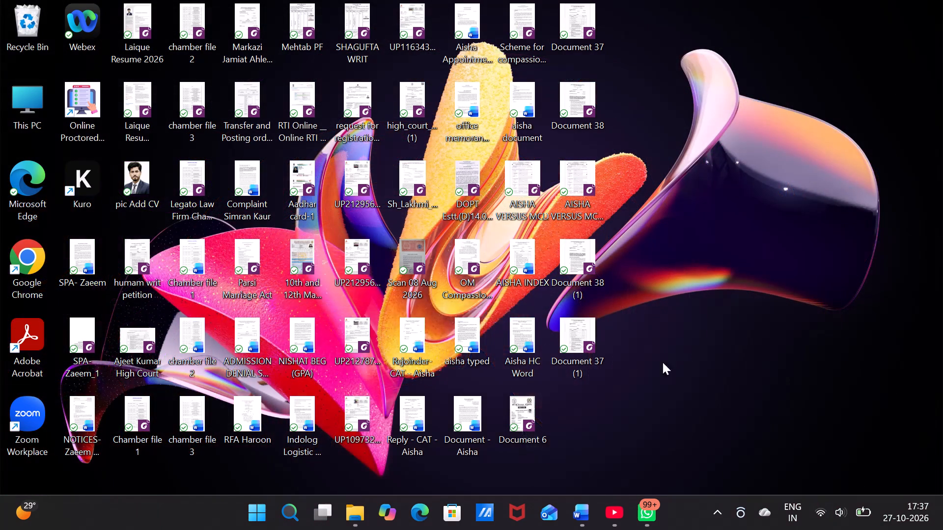
Delete the original Document 37, the original Document 38, and AISHA VERSUS MCD _compressed from the Desktop.
click(678, 347)
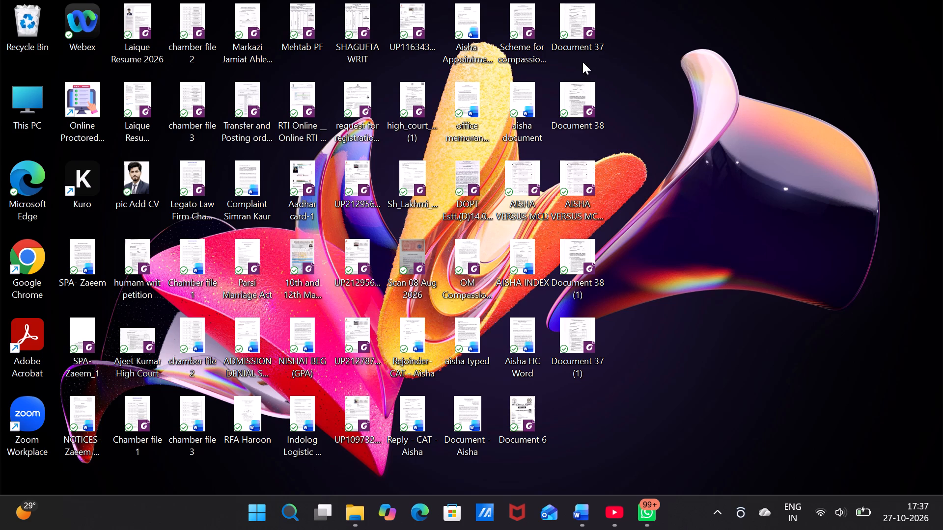
click(578, 27)
key(Delete)
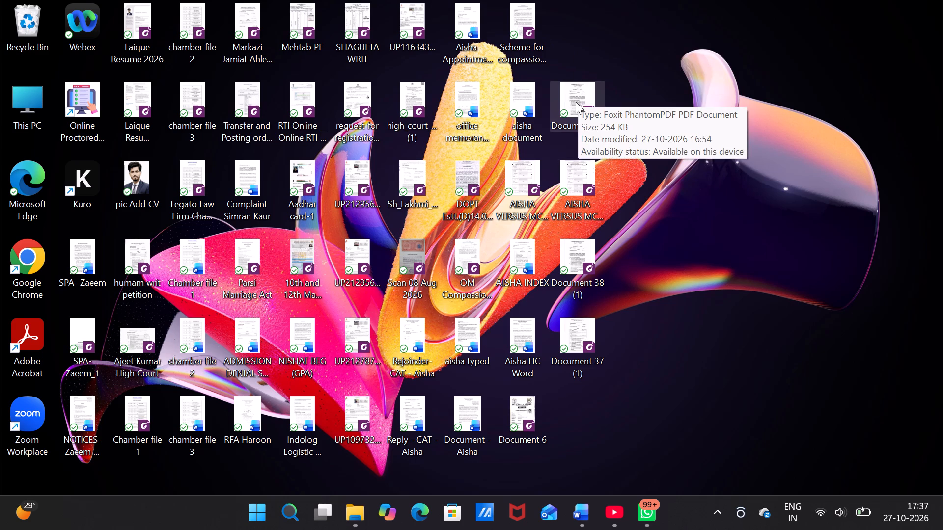
click(576, 102)
key(Delete)
click(575, 175)
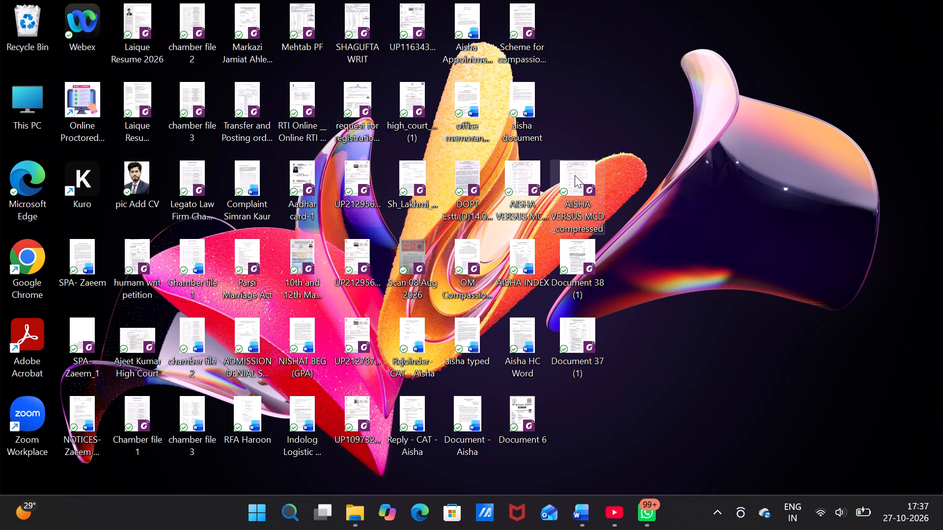
key(Delete)
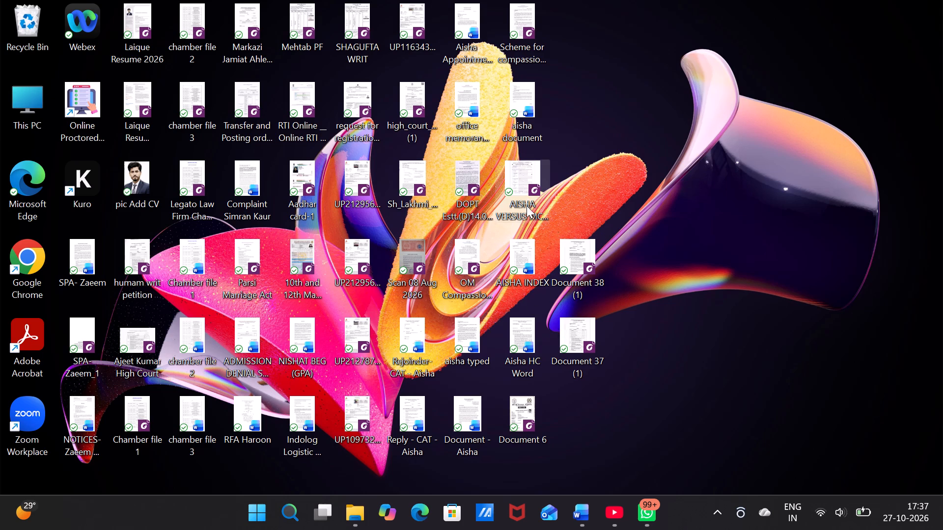
right_click(527, 184)
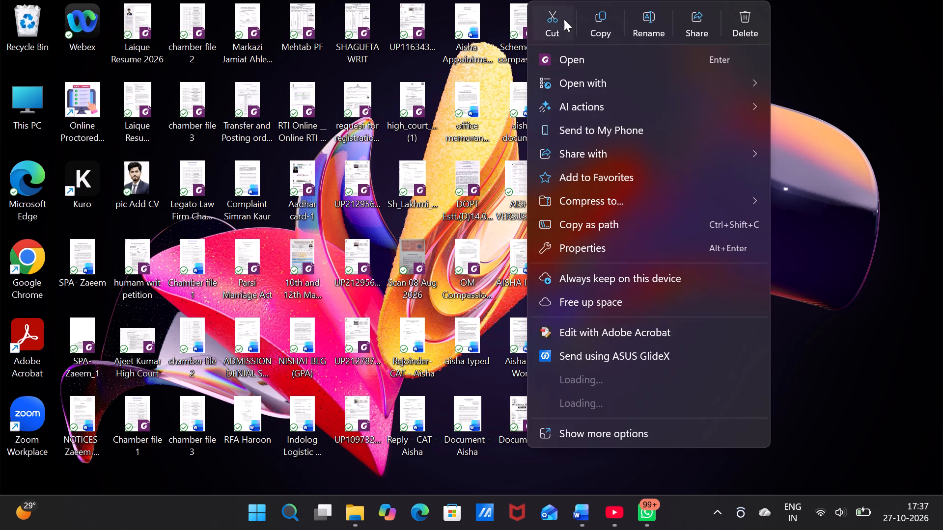
click(597, 30)
click(799, 129)
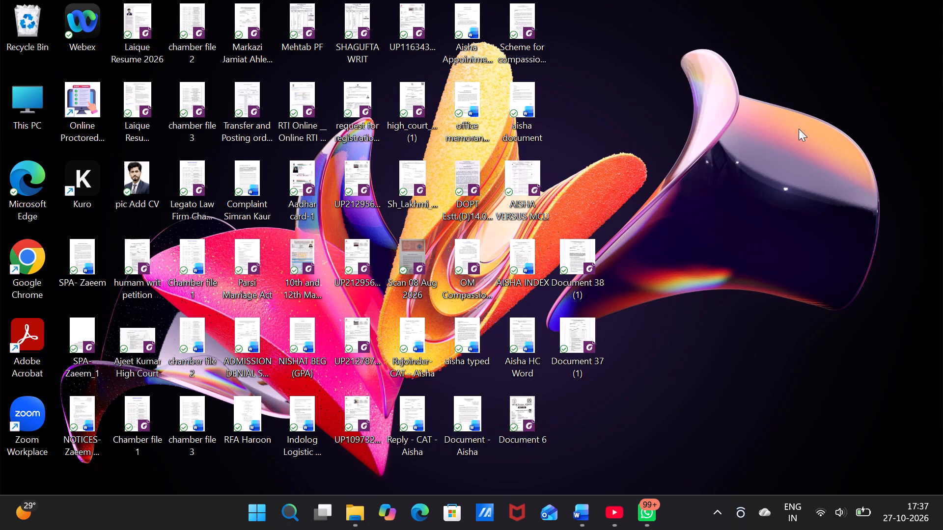
key(ctrl+v)
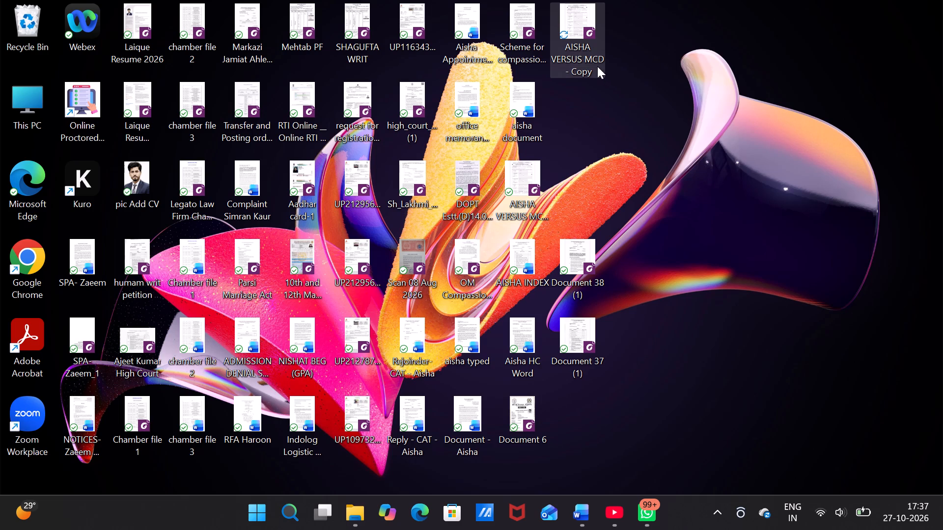
click(643, 94)
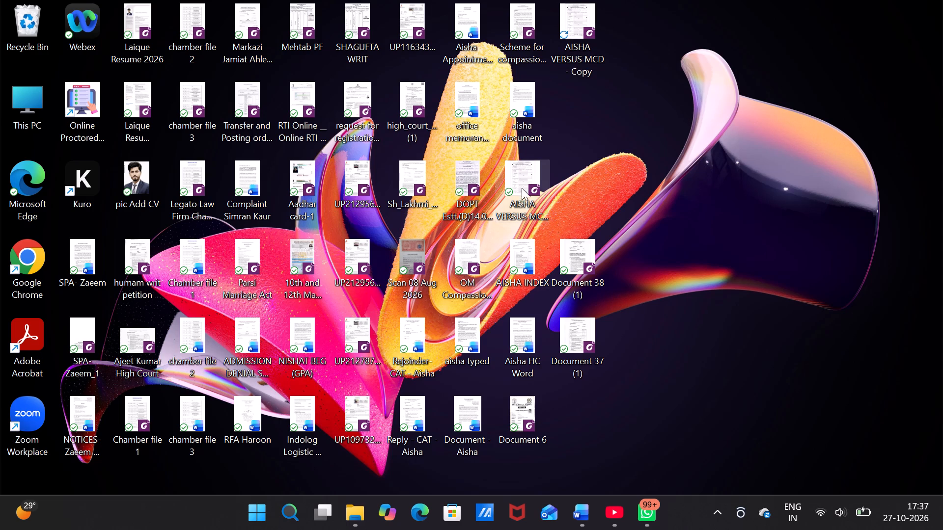
double_click(522, 182)
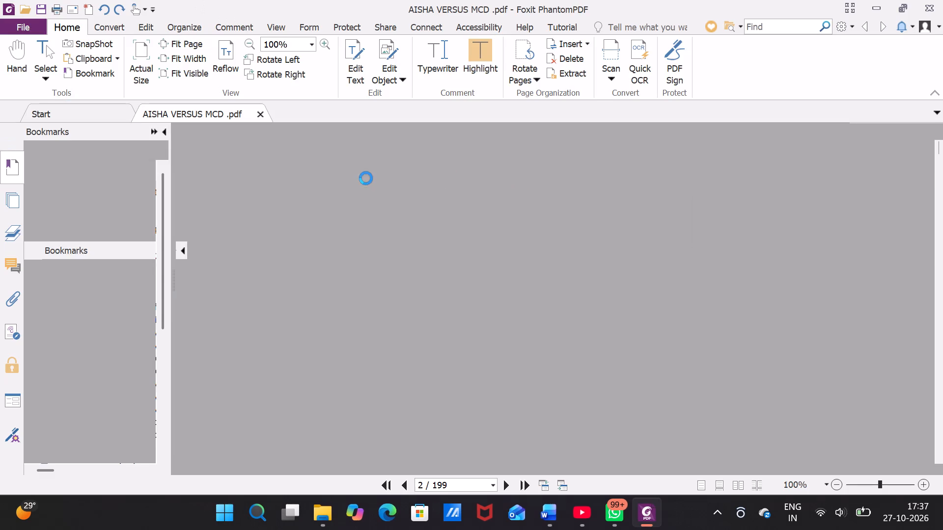
click(61, 180)
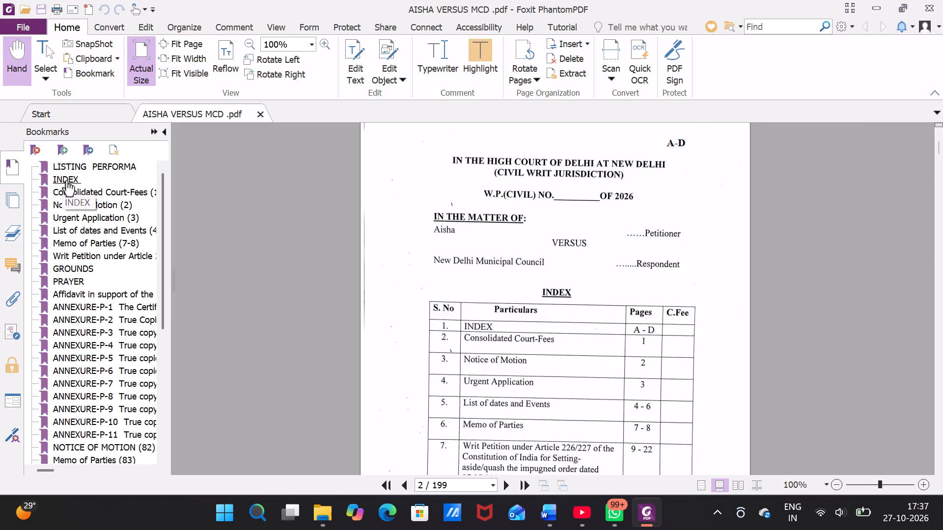
click(471, 237)
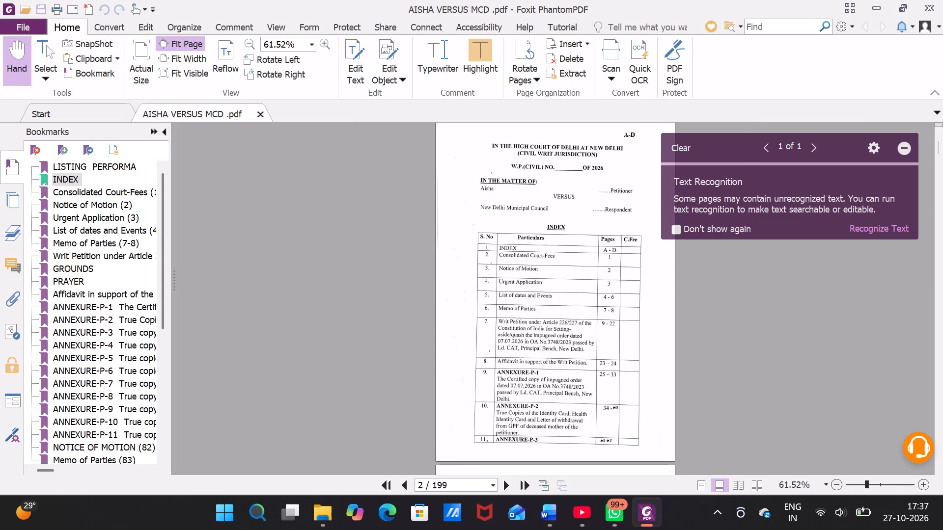
key(Up)
key(Up)
key(Up)
key(Up)
key(Up)
key(Up)
key(Up)
key(Up)
key(Up)
key(Up)
key(Up)
key(Up)
key(Up)
key(Up)
key(Up)
key(Up)
key(Up)
key(Up)
key(Up)
key(Up)
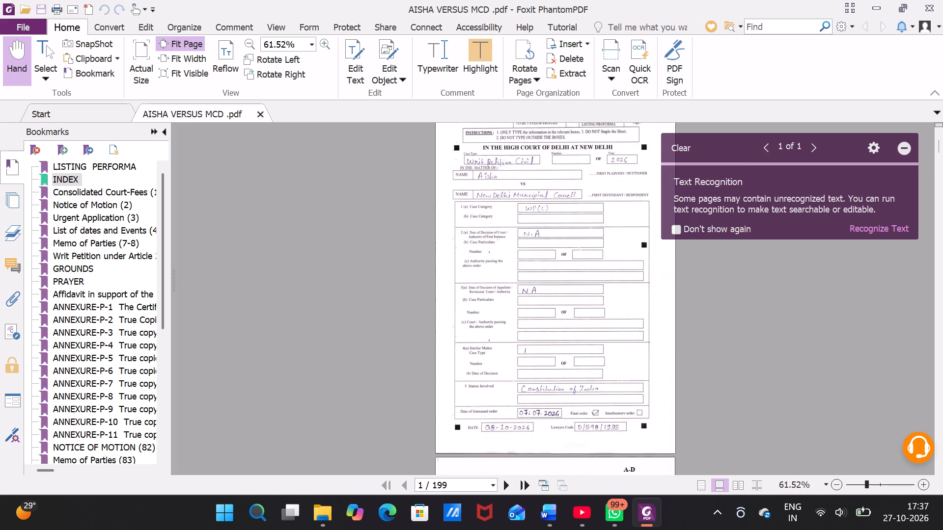
key(Down)
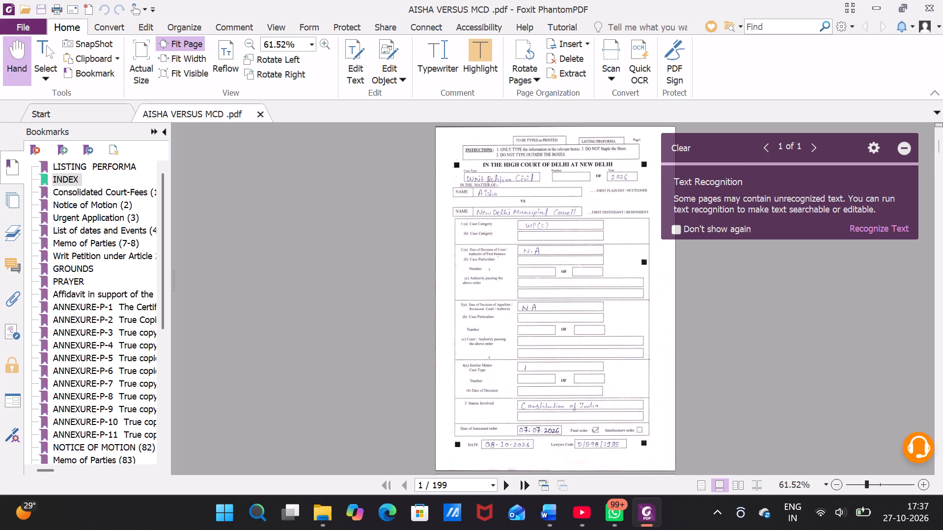
key(Down)
key(Up)
key(Up)
key(Up)
key(Up)
key(Up)
key(Up)
key(Up)
key(Up)
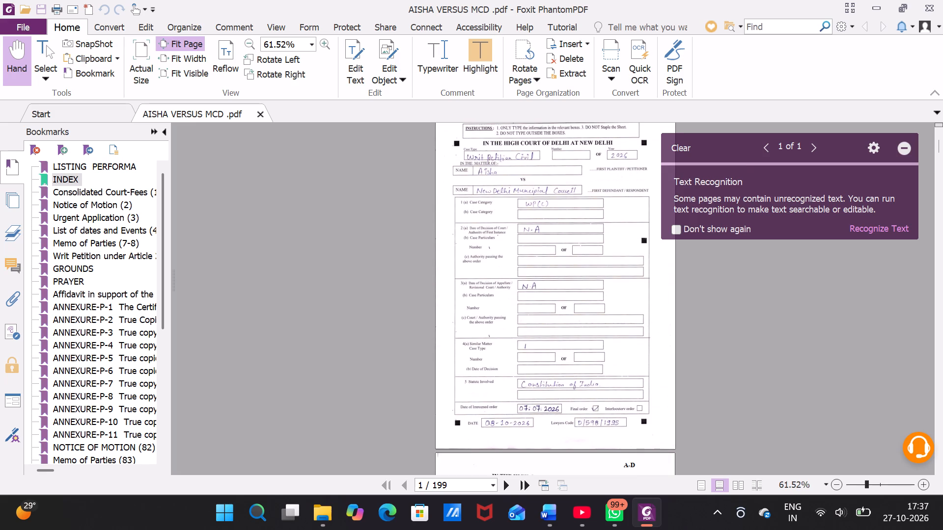
Replace pages 2 to 5 of the AISHA VERSUS MCD petition with pages 1-4 of Document 37 (1).pdf.
click(113, 26)
click(189, 24)
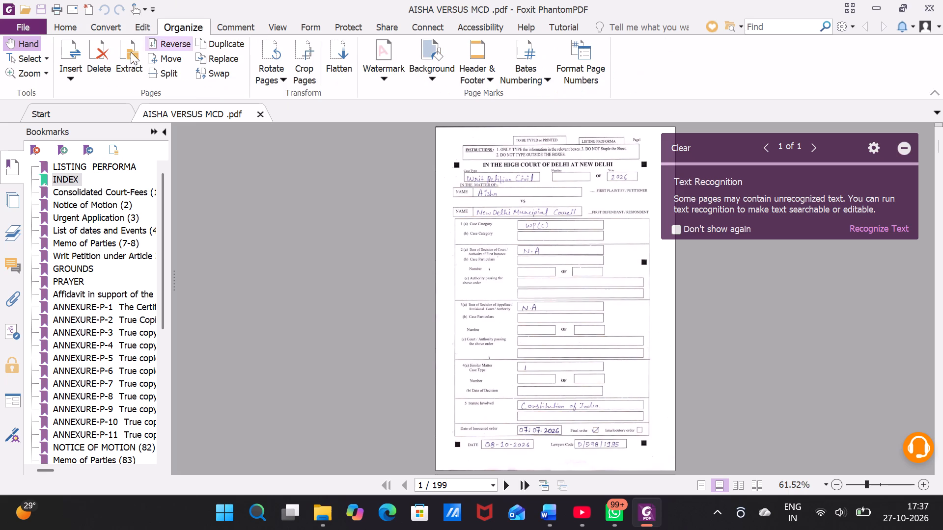
click(240, 56)
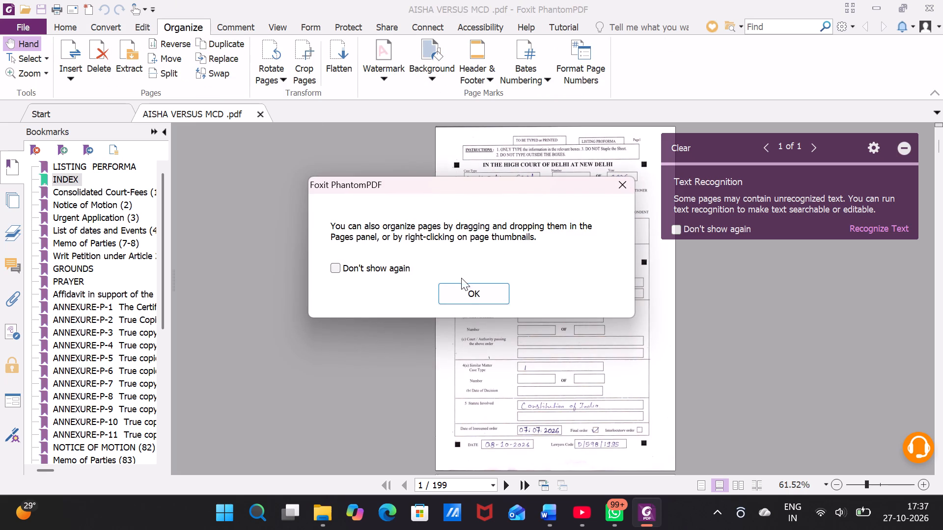
click(465, 290)
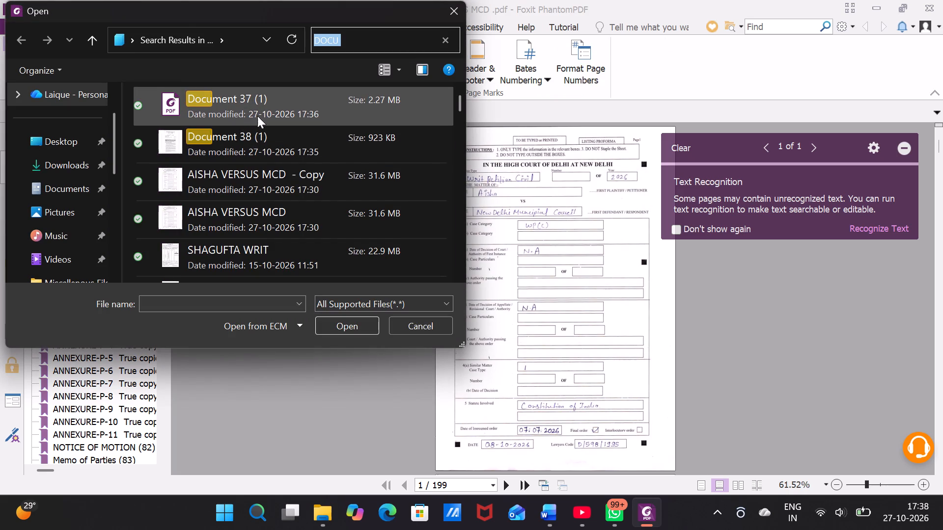
click(261, 98)
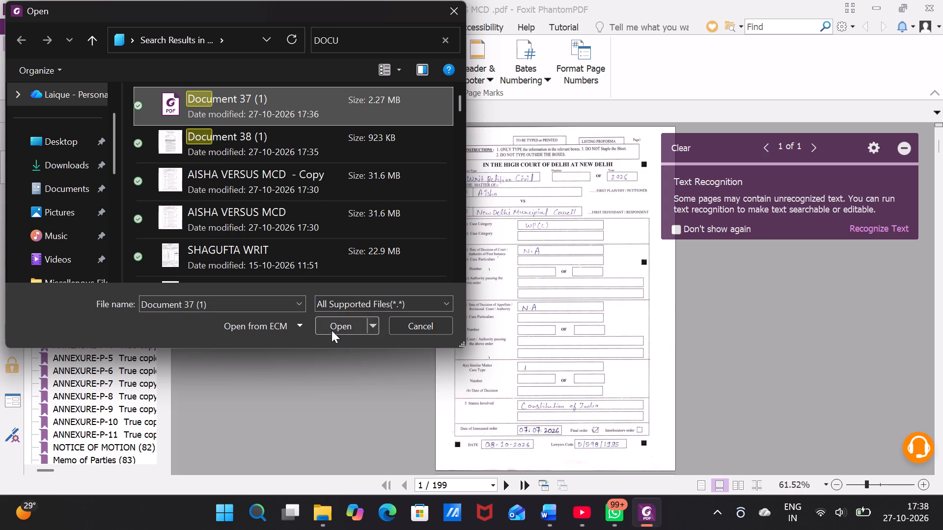
click(340, 324)
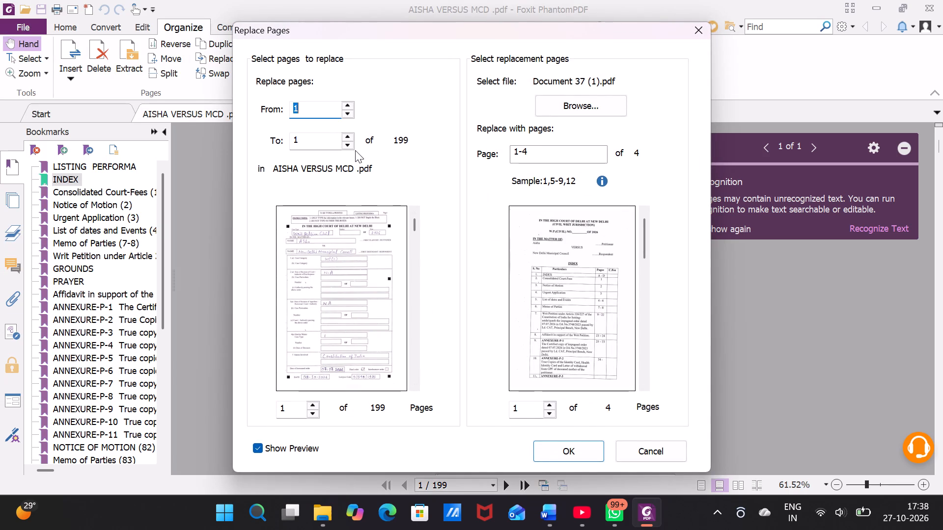
click(344, 115)
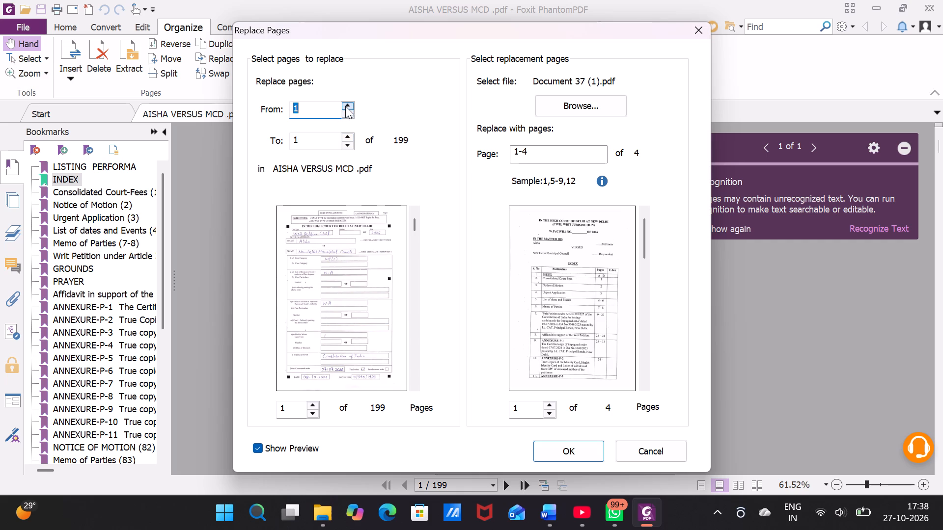
click(345, 106)
click(347, 132)
click(347, 132)
click(348, 135)
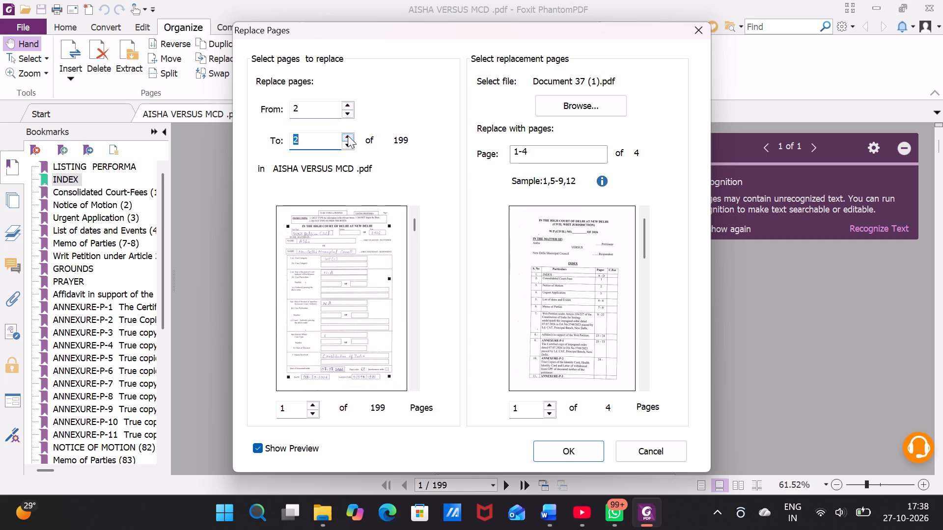
double_click(348, 135)
click(348, 135)
click(556, 450)
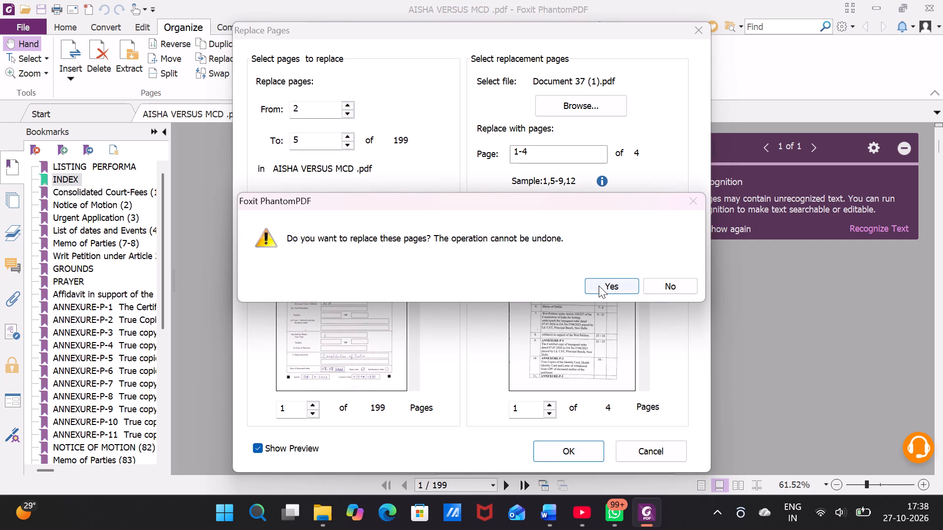
click(599, 286)
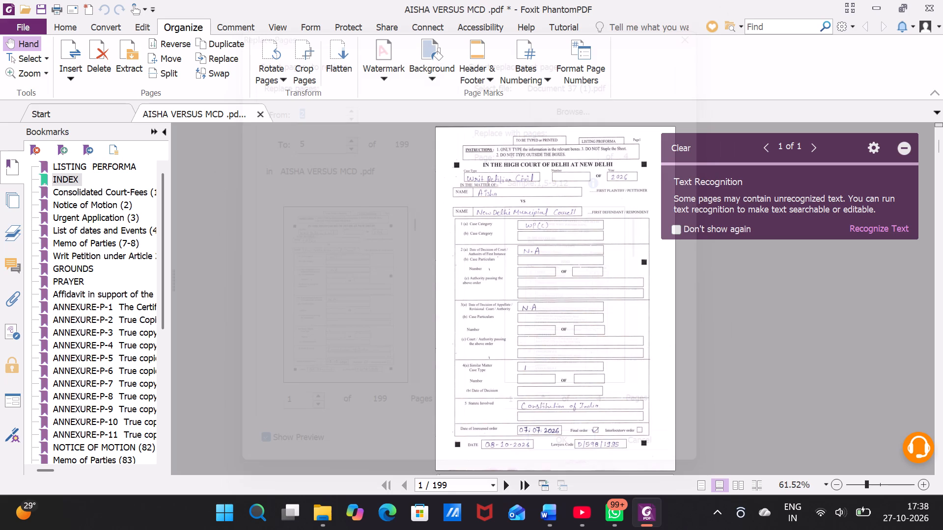
Examine the replaced index pages of the petition, from the listing proforma through to the advocate's signature page.
click(660, 320)
key(Down)
key(Down)
key(Down)
key(Down)
key(Down)
key(Down)
key(Down)
key(Down)
key(Down)
key(Down)
key(Down)
key(Down)
key(Down)
key(Down)
key(Down)
key(Down)
key(Down)
key(Down)
key(Down)
key(Down)
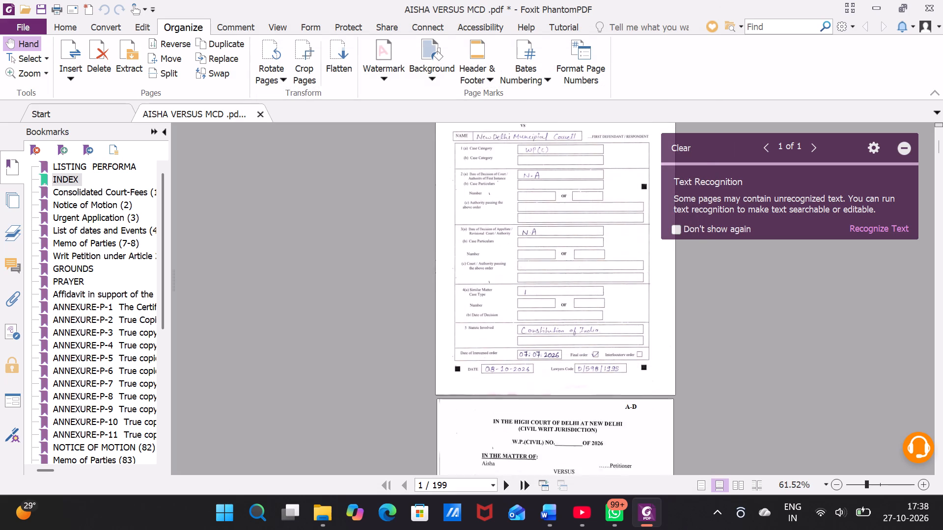
key(Down)
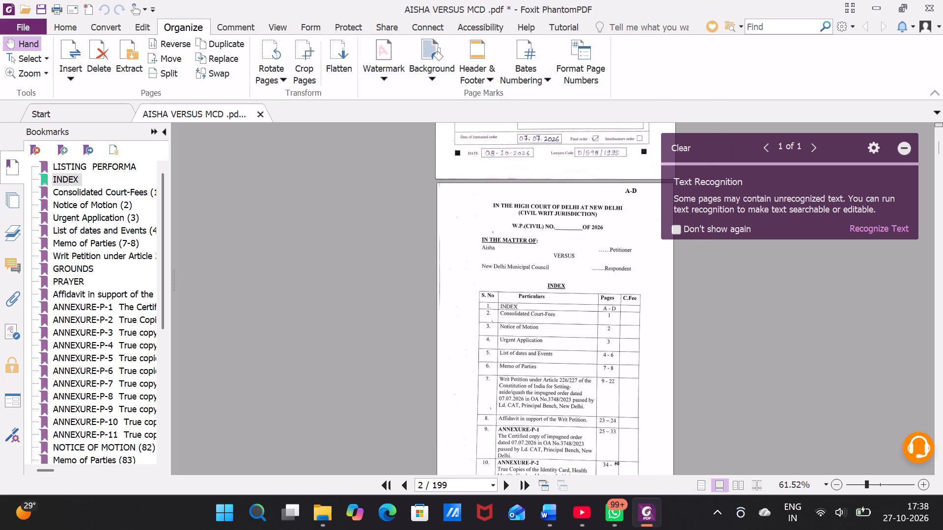
key(Down)
key(Down)
key(Down)
key(Down)
key(Down)
key(Down)
key(Down)
key(Down)
key(Down)
key(Down)
key(Down)
key(Down)
key(Down)
key(Down)
key(Down)
key(Down)
key(Down)
key(Down)
key(Down)
key(Down)
key(Down)
key(Down)
key(Down)
key(Down)
key(Down)
key(Down)
key(Down)
key(Down)
key(Down)
key(Down)
key(Down)
key(Down)
key(Down)
key(Down)
key(Down)
key(Down)
key(Down)
key(Down)
key(Down)
key(Down)
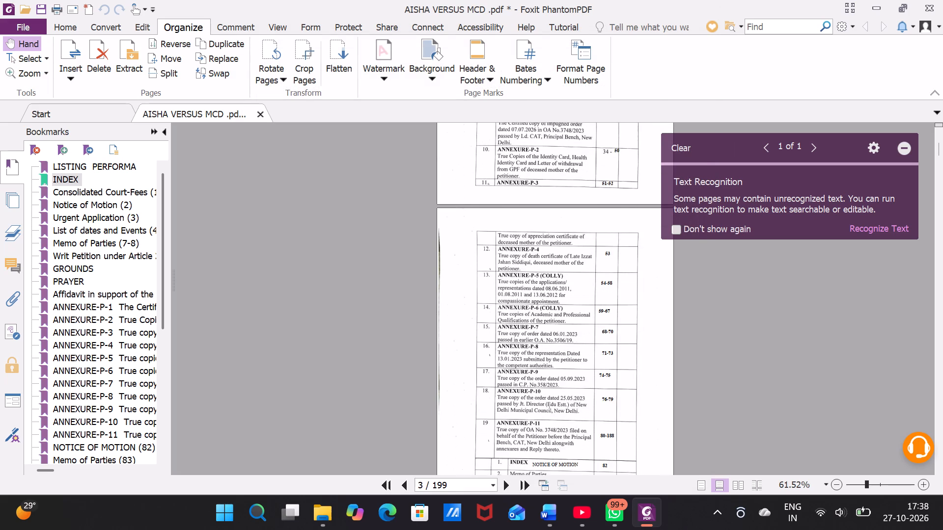
key(Down)
key(Down)
key(Down)
key(Down)
key(Down)
key(Down)
key(Down)
key(Down)
key(Down)
key(Down)
key(Down)
key(Down)
key(Down)
key(Down)
key(Down)
key(Down)
key(Down)
key(Down)
key(Down)
key(Down)
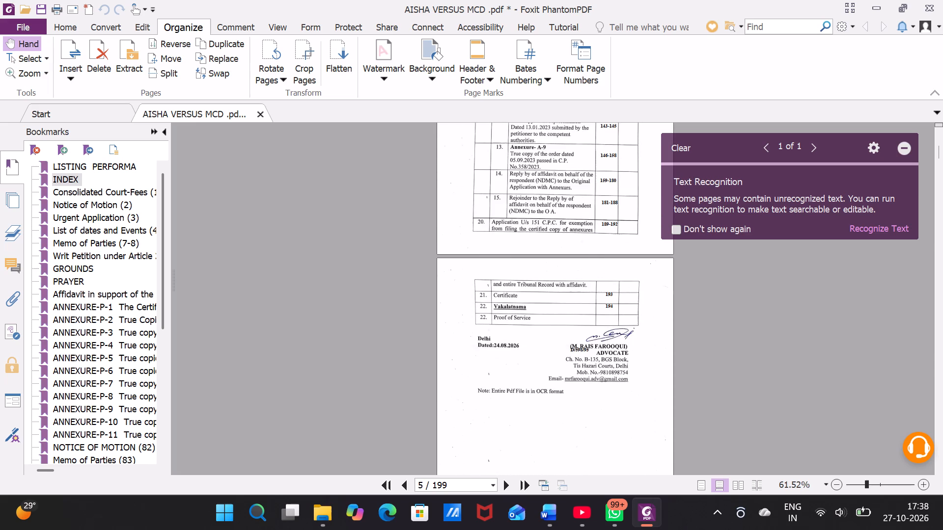
key(Down)
key(Down)
key(Down)
key(Down)
key(Down)
key(Down)
key(Down)
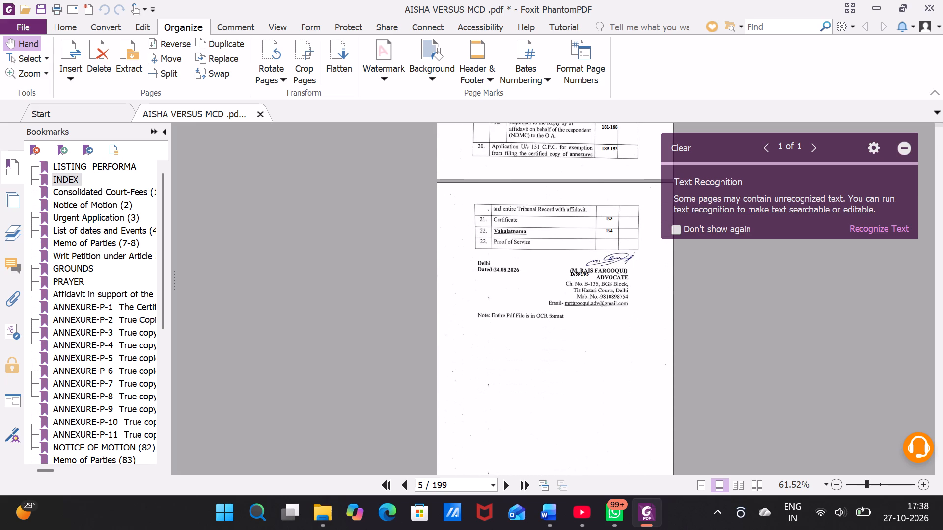
key(Down)
key(Down)
key(Down)
key(Down)
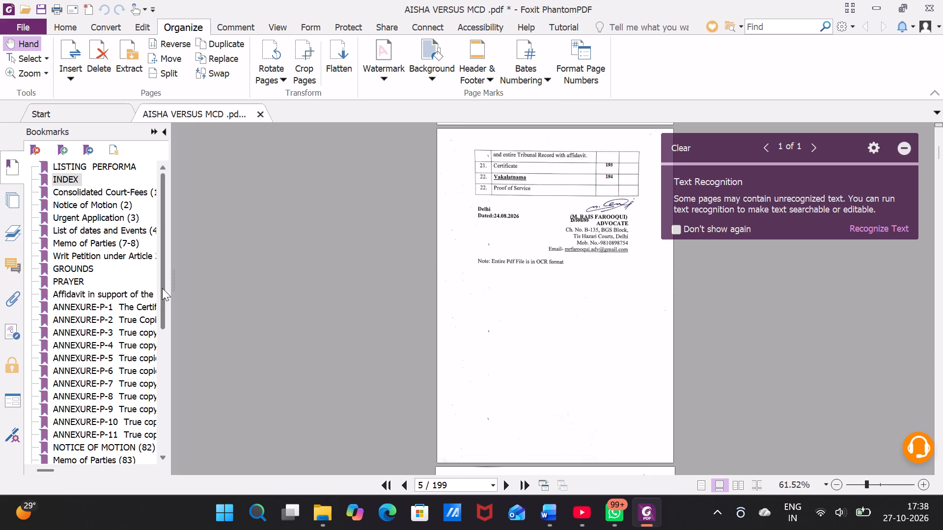
Check the bookmarks for the Application U/s 151 C.P.C. and the Rejoinder, and go to the rejoinder's first page.
drag(162, 288, 163, 300)
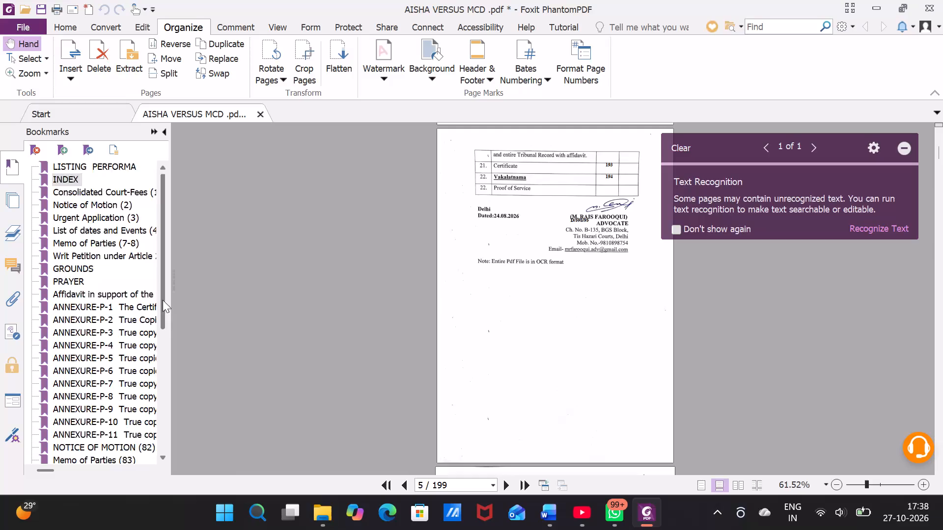
drag(163, 300, 180, 416)
click(118, 424)
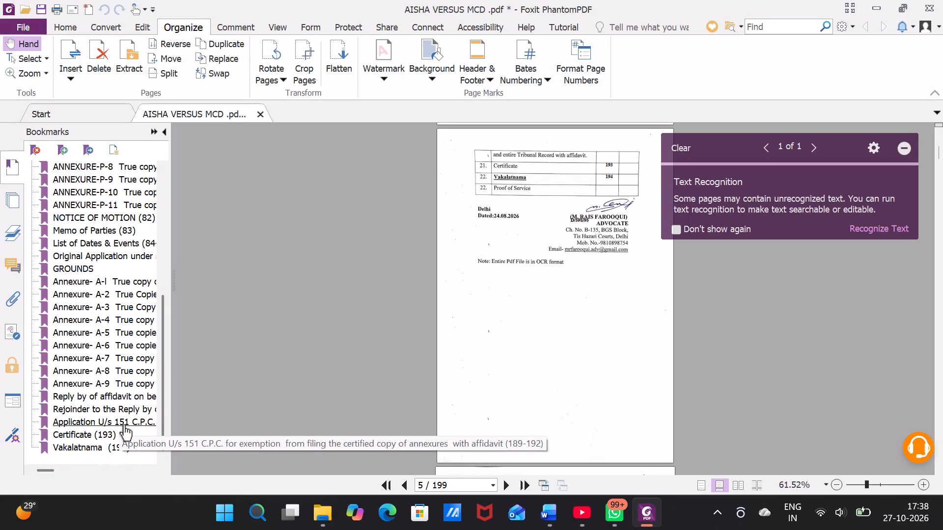
click(305, 354)
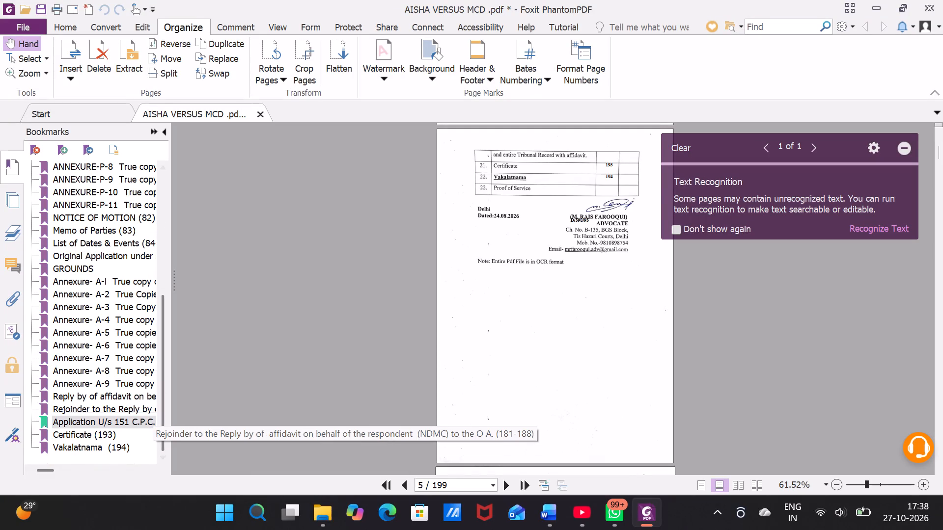
click(147, 409)
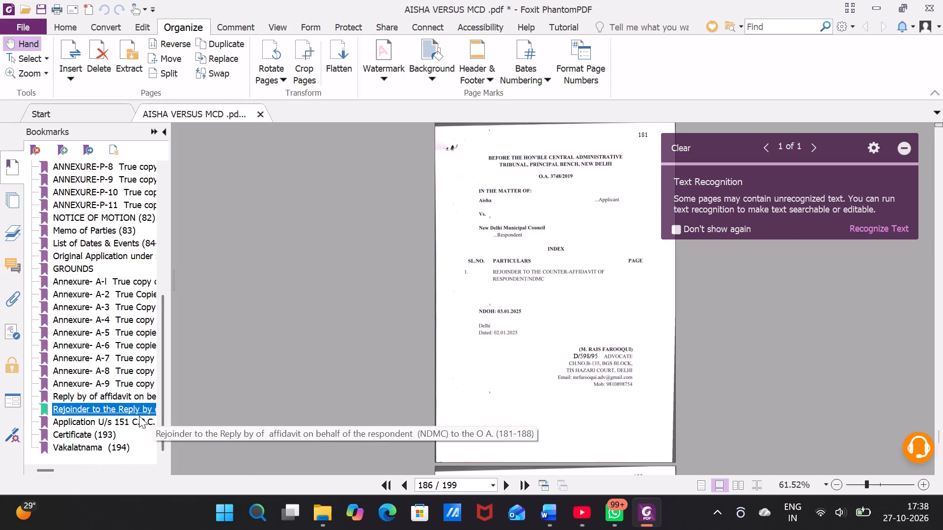
click(136, 419)
click(233, 372)
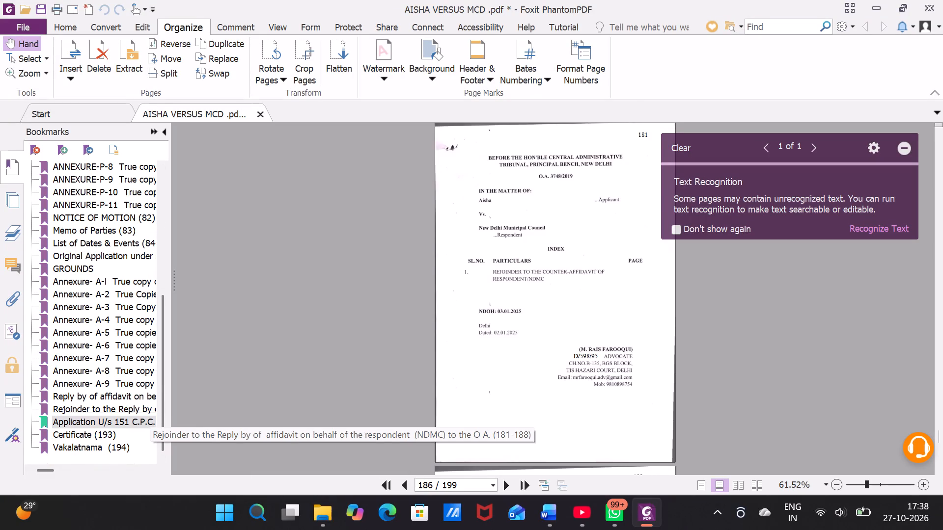
click(142, 410)
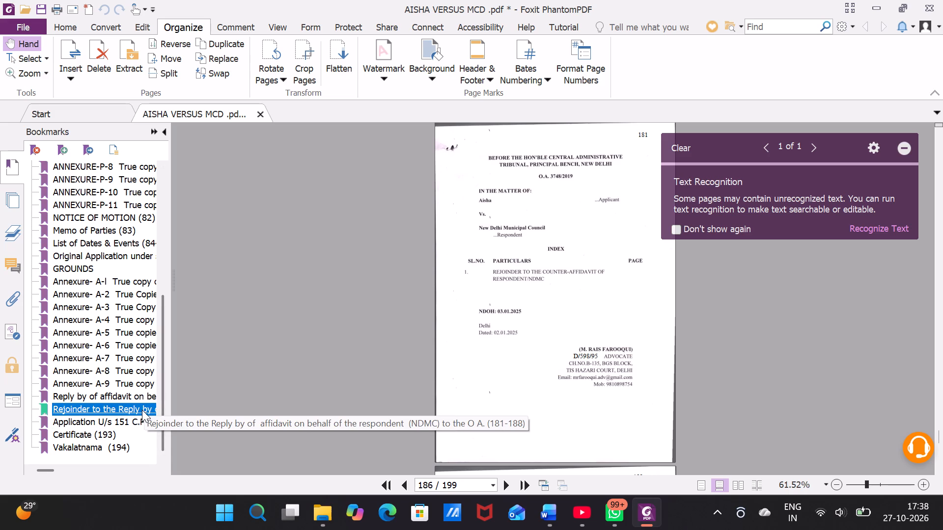
click(111, 401)
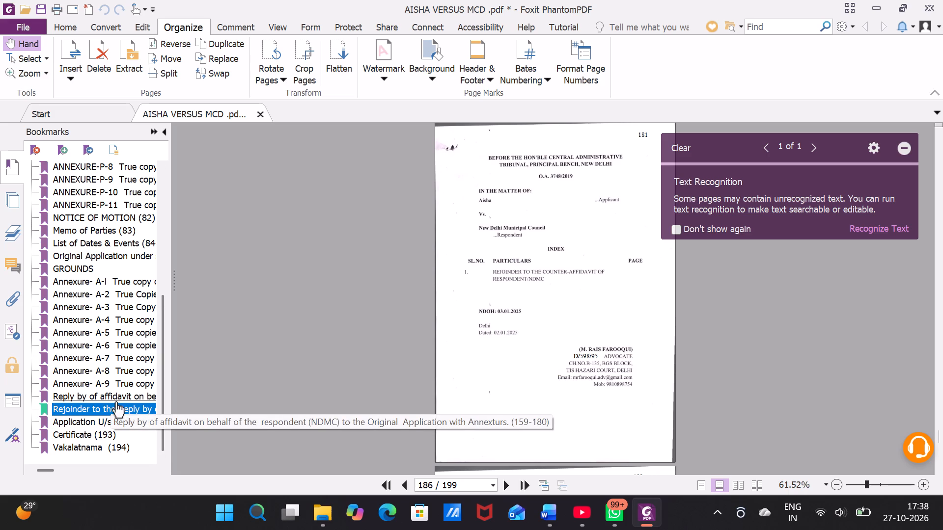
click(112, 408)
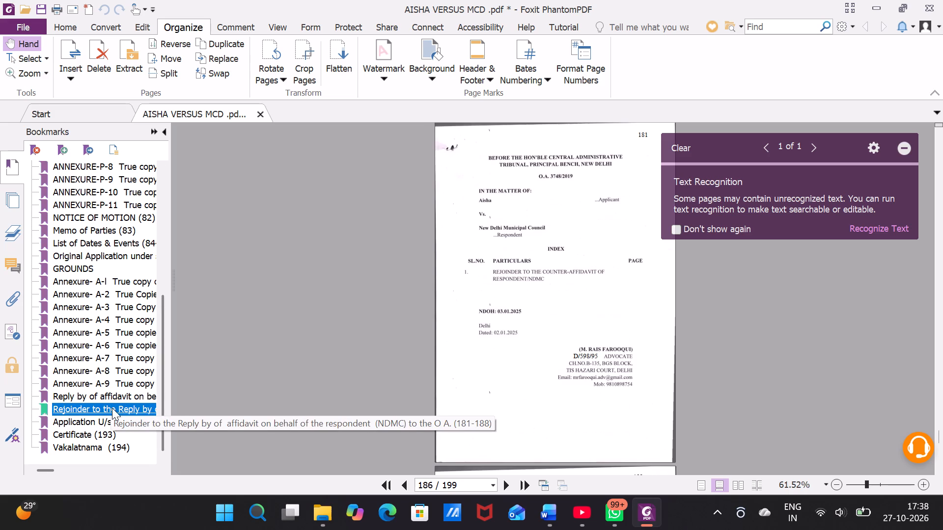
Look through the rejoinder pages up to the Section 151 CPC exemption application starting at numbered page 189.
click(486, 349)
key(Down)
key(Down)
key(Down)
key(Down)
key(Down)
key(Down)
key(Down)
key(Down)
key(Down)
key(Down)
key(Down)
key(Down)
key(Down)
key(Down)
key(Down)
key(Down)
key(Down)
key(Down)
key(Down)
key(Down)
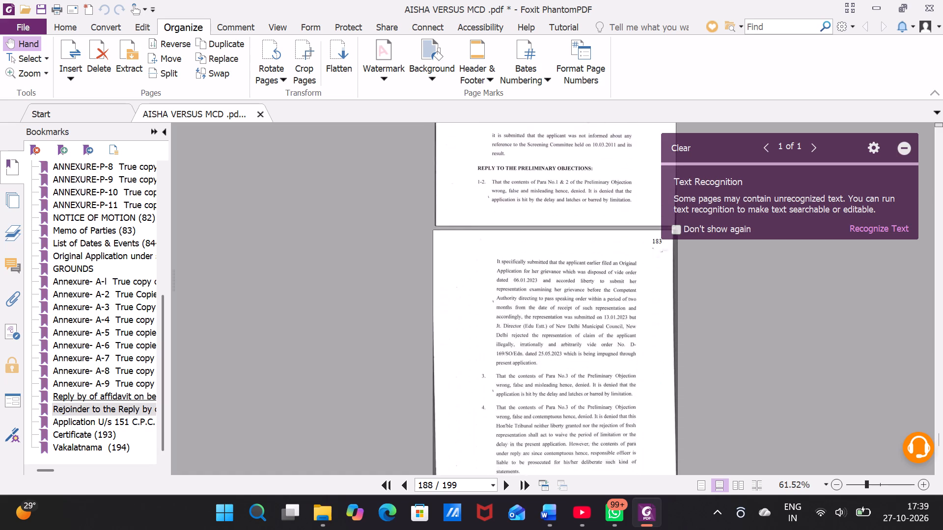
key(Down)
key(Down)
key(Down)
key(Down)
key(Down)
key(Down)
key(Down)
key(Down)
key(Down)
key(Down)
key(Down)
key(Down)
key(Down)
key(Down)
key(Down)
key(Down)
key(Down)
key(Down)
key(Down)
key(Down)
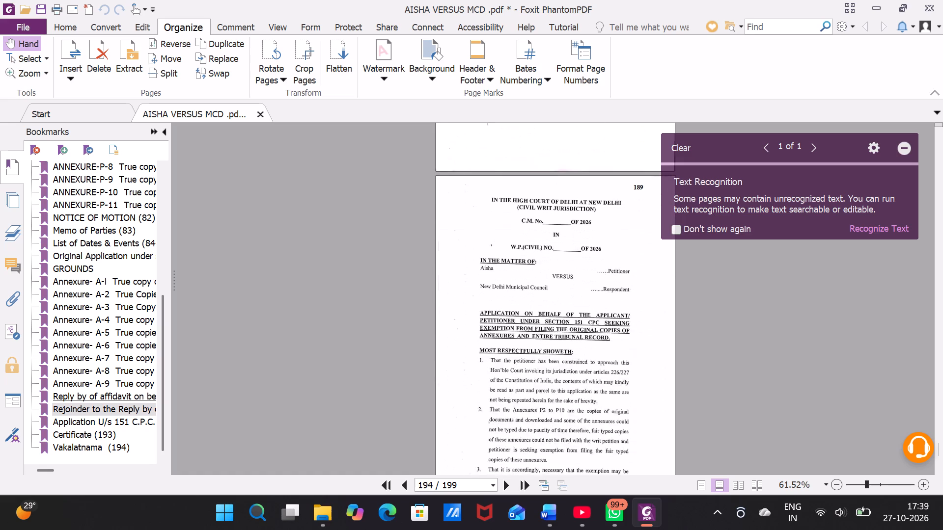
key(Down)
key(Down)
key(Down)
key(Down)
key(Down)
key(Up)
key(Up)
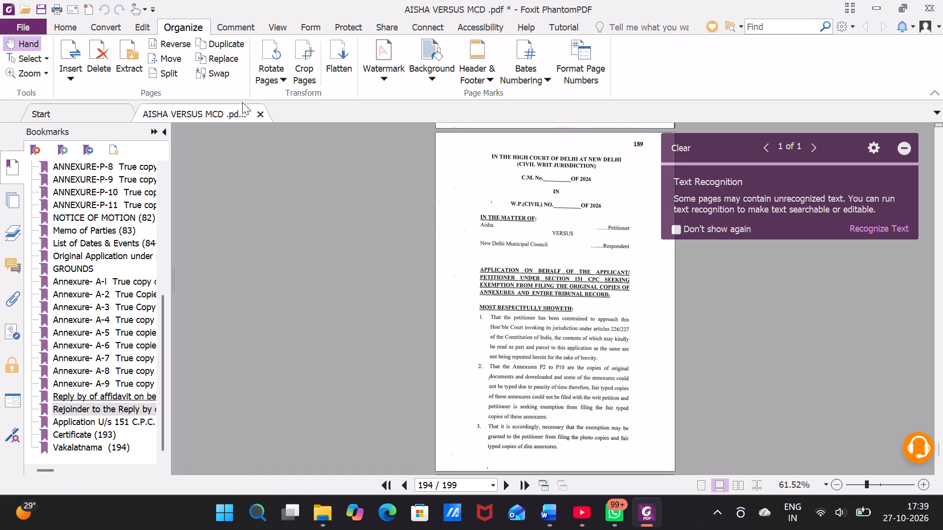
click(238, 60)
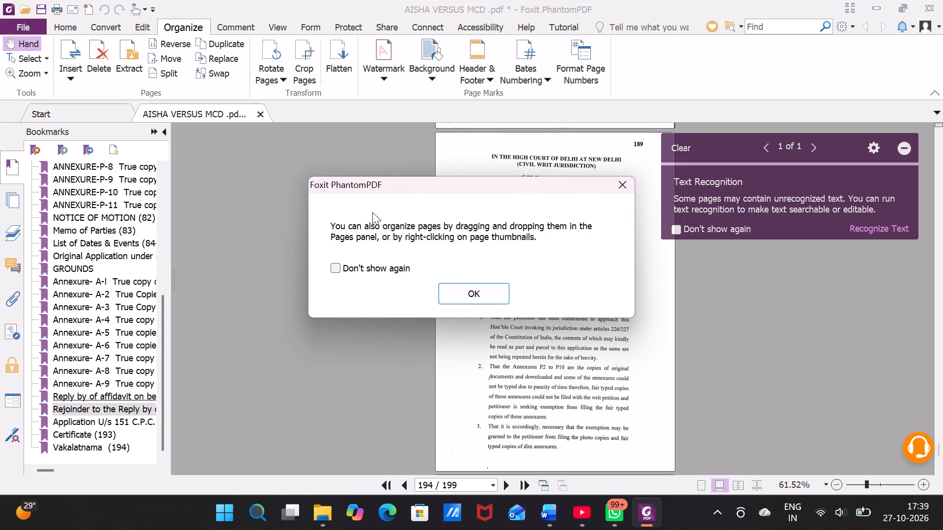
click(469, 293)
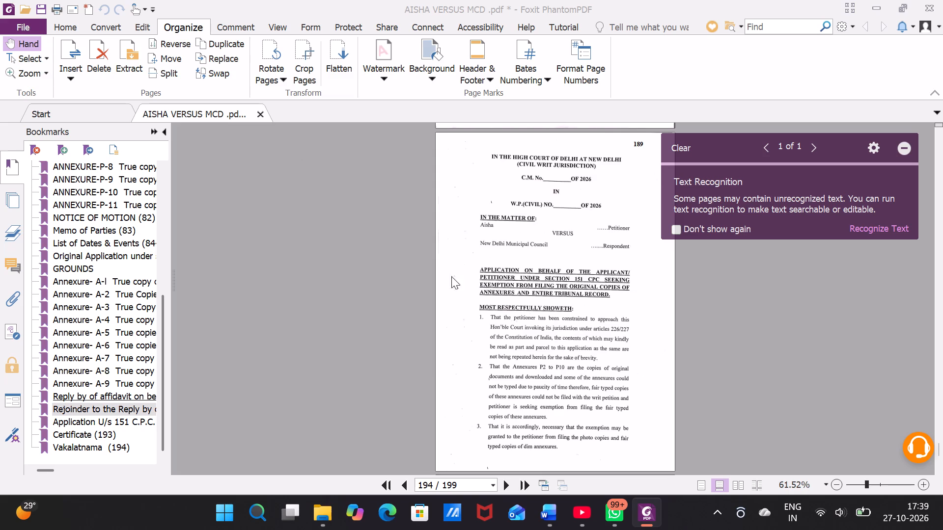
click(234, 144)
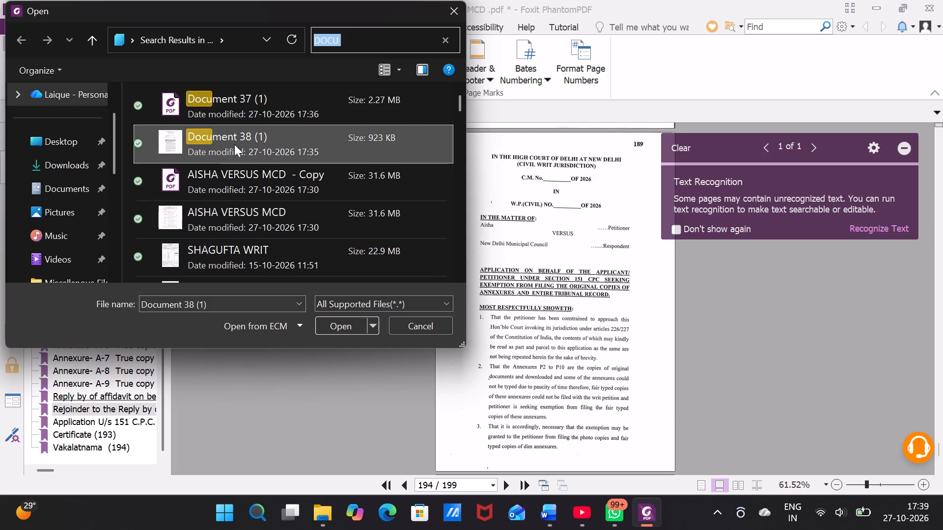
click(338, 325)
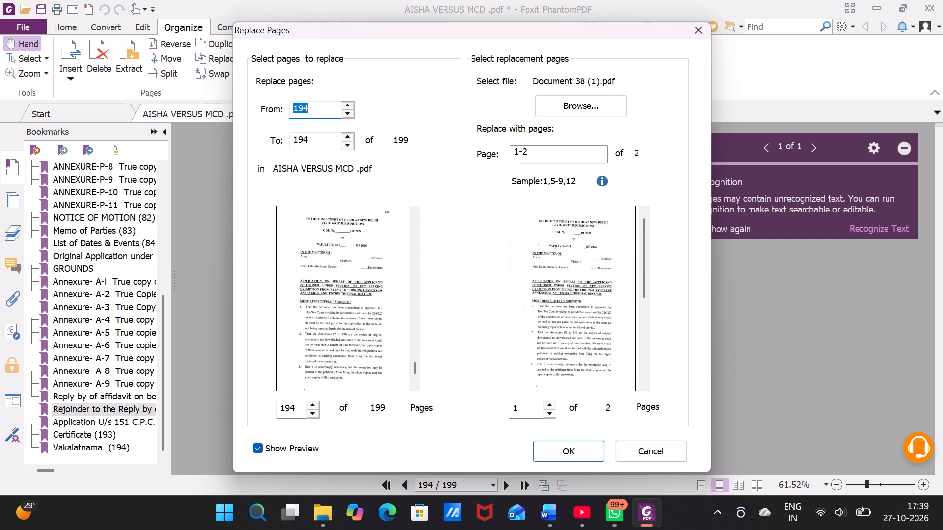
click(348, 135)
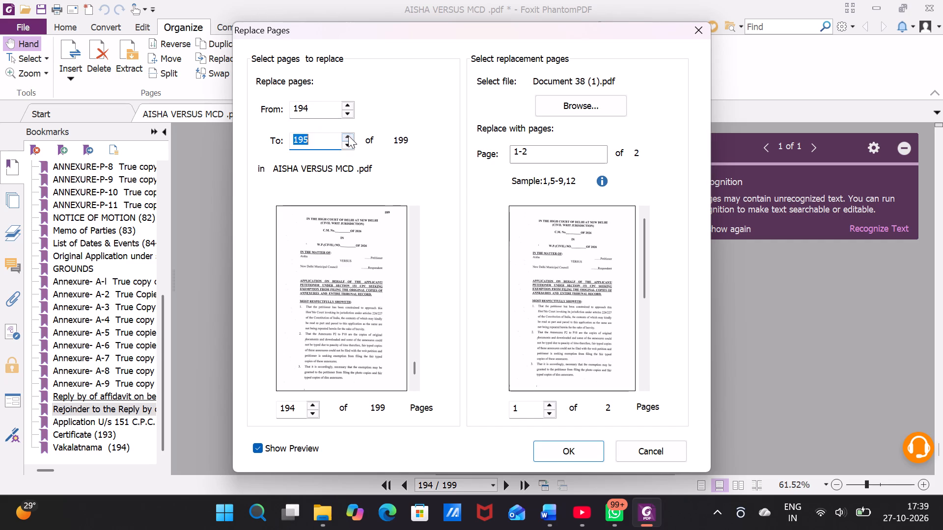
click(558, 455)
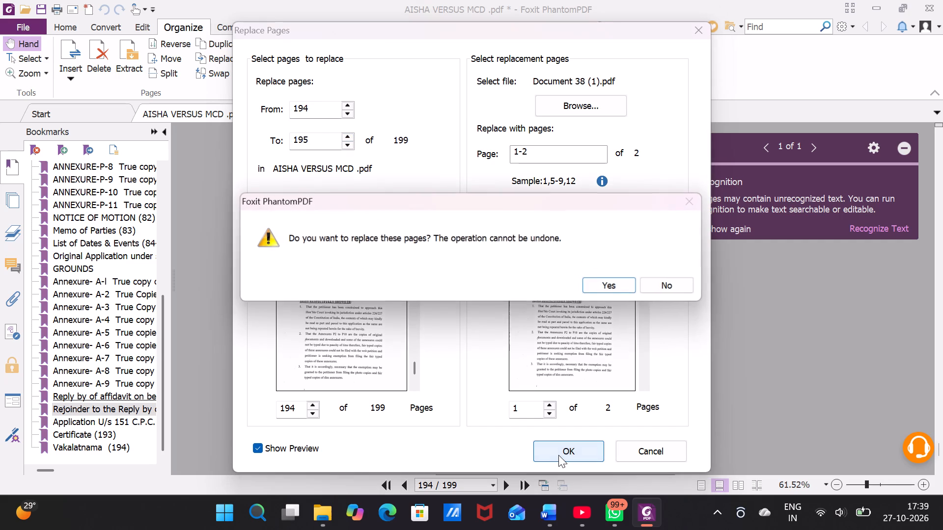
click(610, 283)
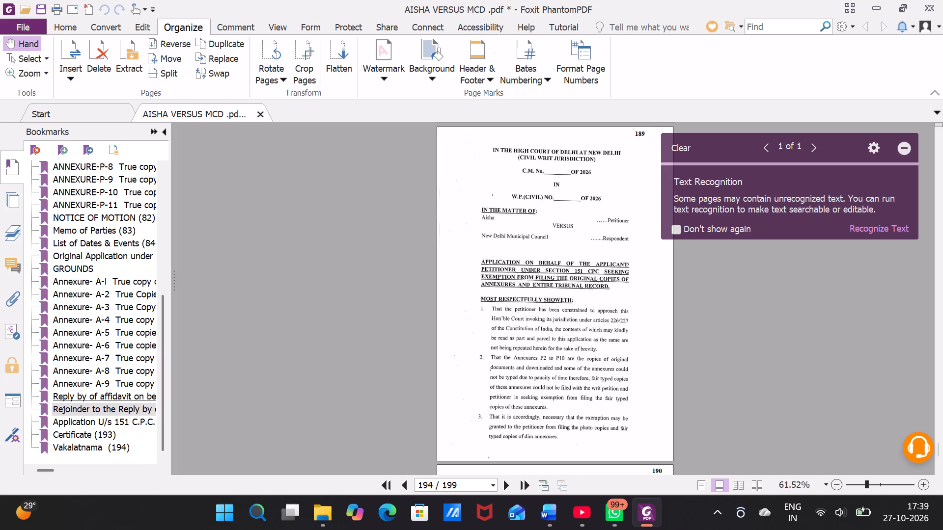
Examine the replaced exemption application pages numbered 189 and 190, along with the rejoinder page just before them.
click(655, 306)
key(Up)
key(Up)
key(Up)
key(Up)
key(Up)
key(Up)
key(Up)
key(Up)
key(Up)
key(Up)
key(Up)
key(Up)
key(Up)
key(Up)
key(Up)
key(Up)
key(Up)
key(Up)
key(Up)
key(Up)
key(Down)
key(Down)
key(Down)
key(Down)
key(Down)
key(Down)
key(Down)
key(Down)
key(Down)
key(Down)
key(Down)
key(Down)
key(Down)
key(Down)
key(Down)
key(Down)
key(Down)
key(Down)
key(Down)
key(Down)
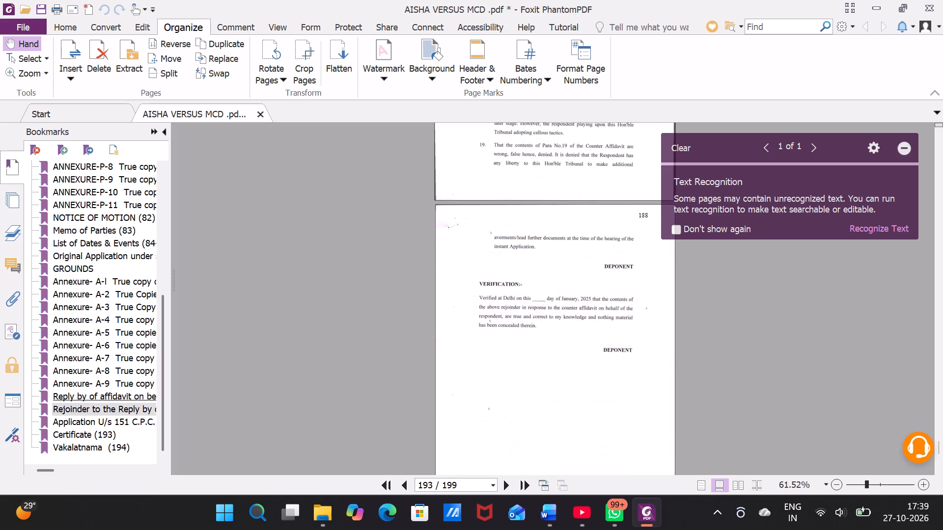
key(Down)
key(Down)
key(Down)
key(Down)
key(Down)
key(Down)
key(Down)
key(Down)
key(Down)
key(Down)
key(Down)
key(Down)
key(Down)
key(Down)
key(Down)
key(Down)
key(Down)
key(Down)
key(Down)
key(Down)
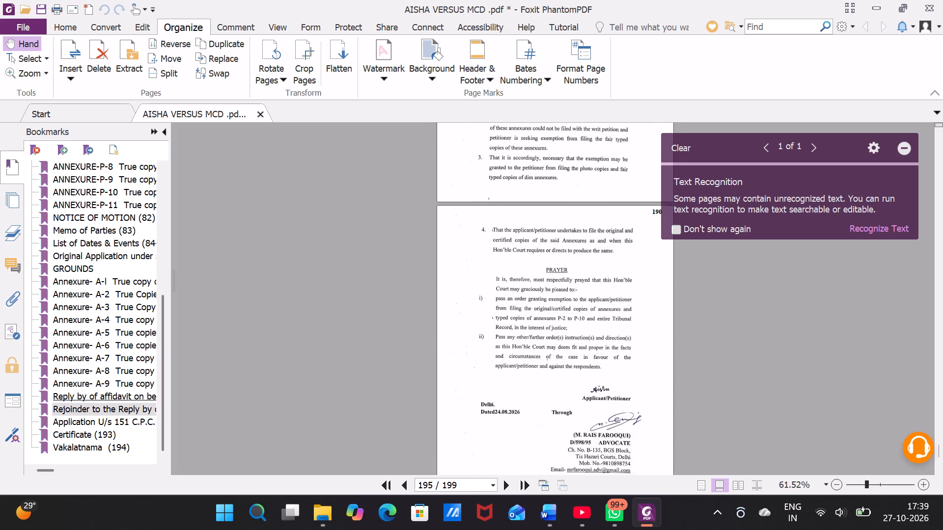
key(Down)
key(Down)
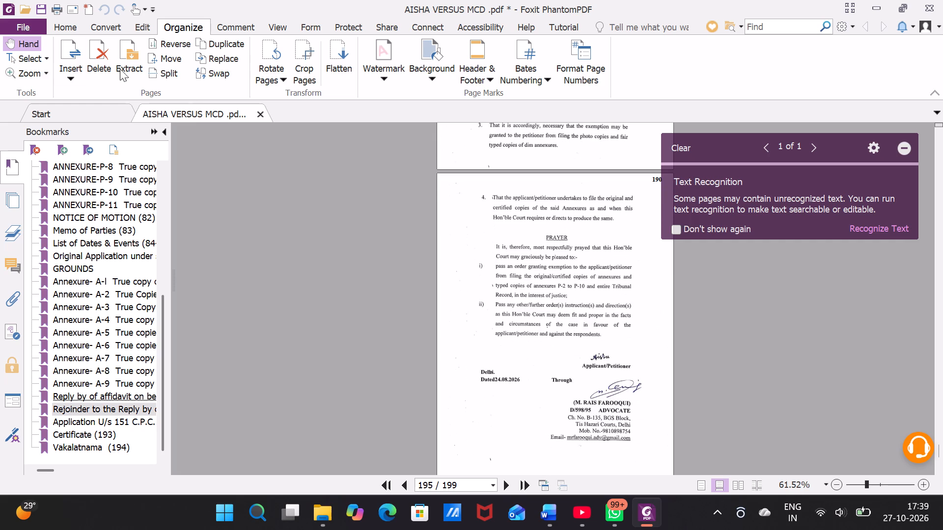
Test whether the text of paragraph 4 on the page numbered 190 can be selected.
click(52, 25)
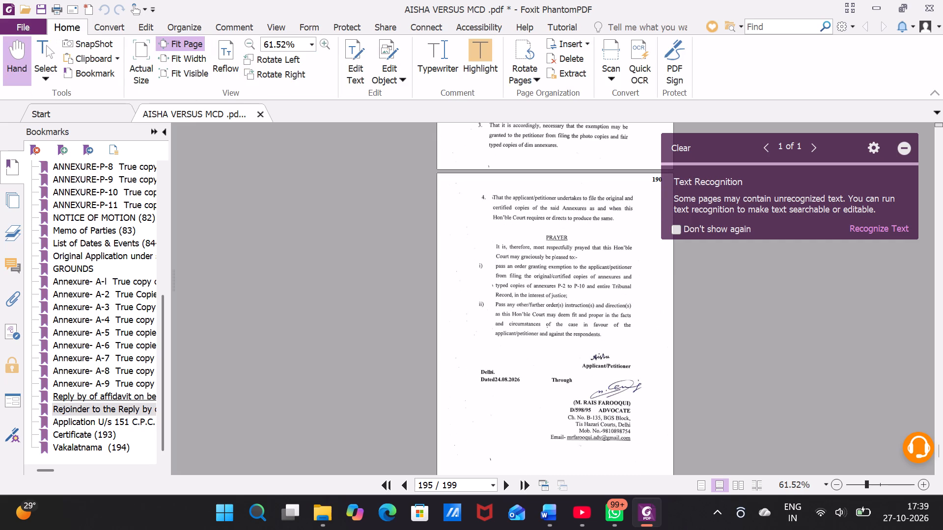
click(494, 202)
drag(494, 202, 555, 207)
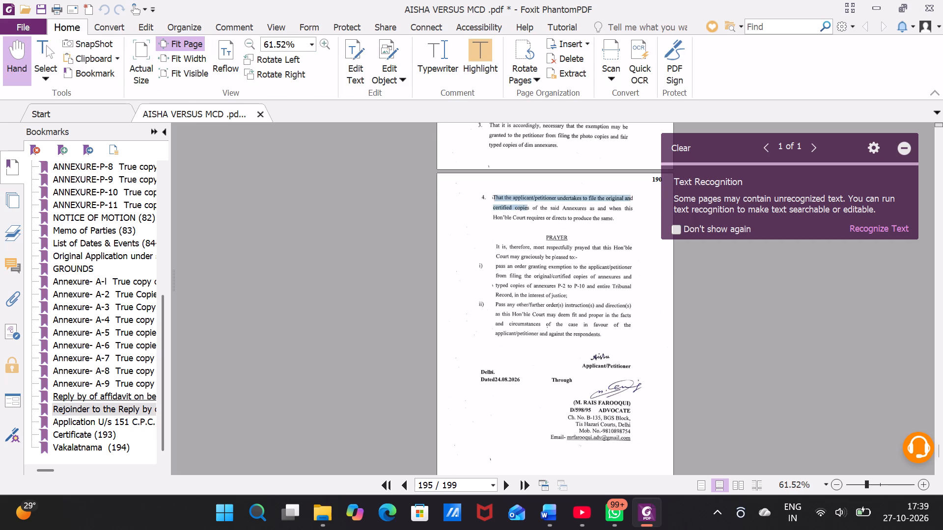
drag(555, 207, 576, 203)
click(623, 272)
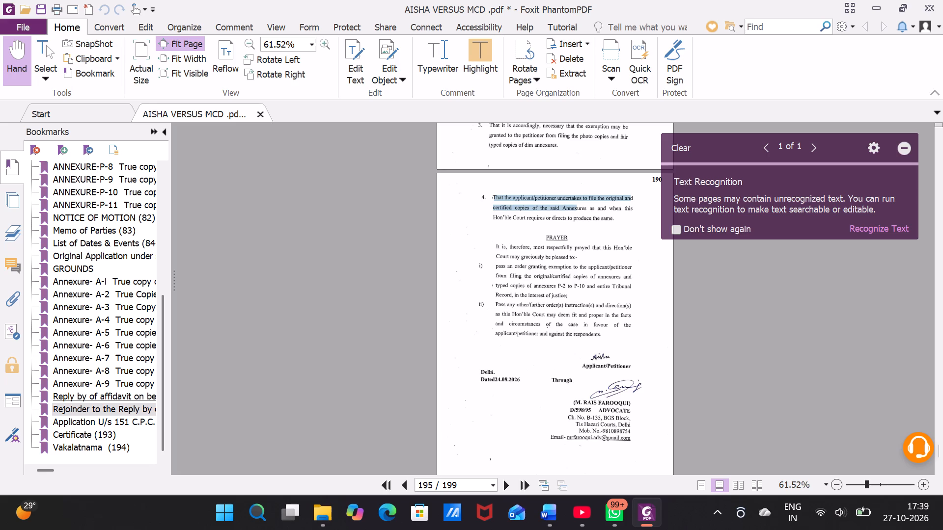
Save the petition with its replaced pages.
key(ctrl+s)
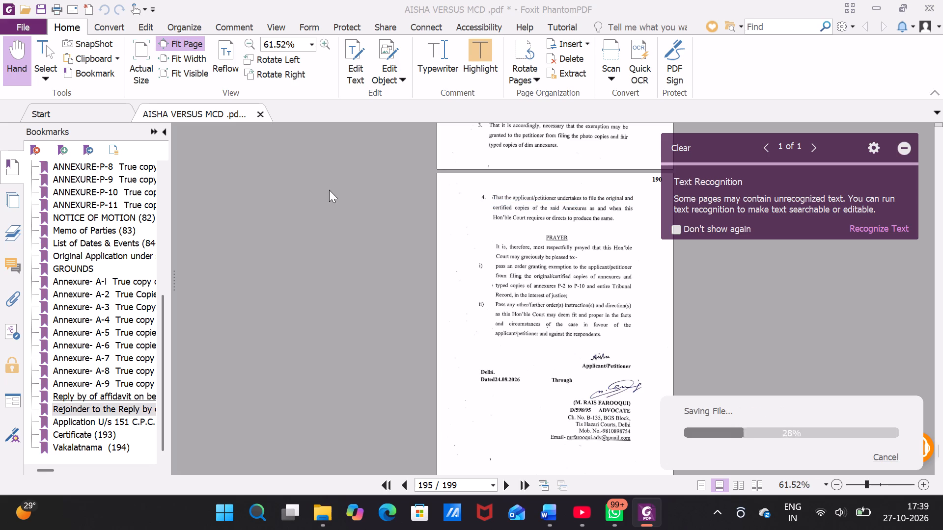
Check which page the INDEX bookmark leads to.
triple_click(162, 176)
click(162, 176)
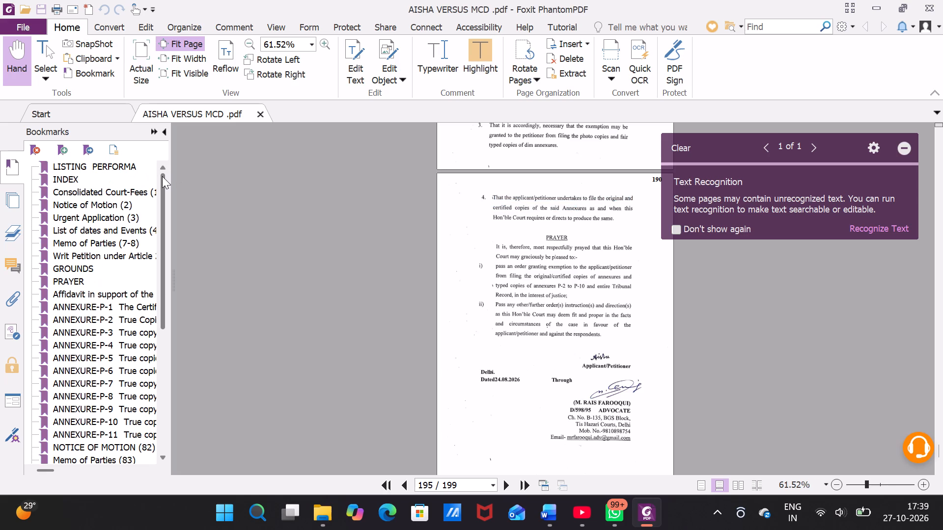
click(76, 176)
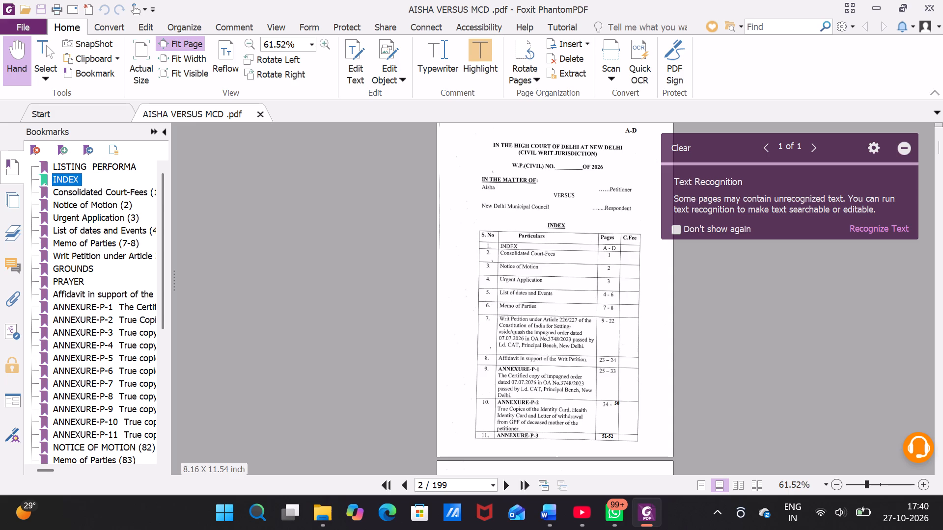
Set the destination of the Application U/s 151 C.P.C. bookmark to the page numbered 189 and save the petition.
triple_click(161, 450)
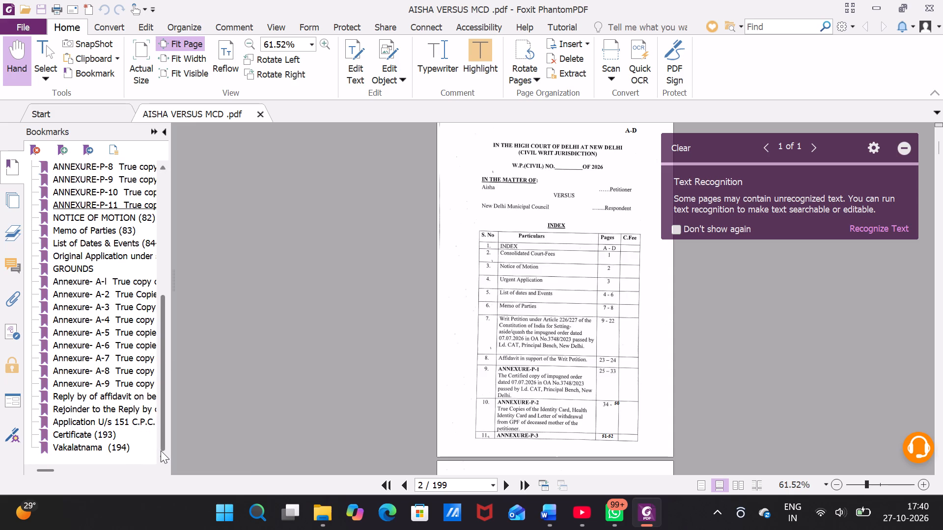
drag(161, 450, 154, 473)
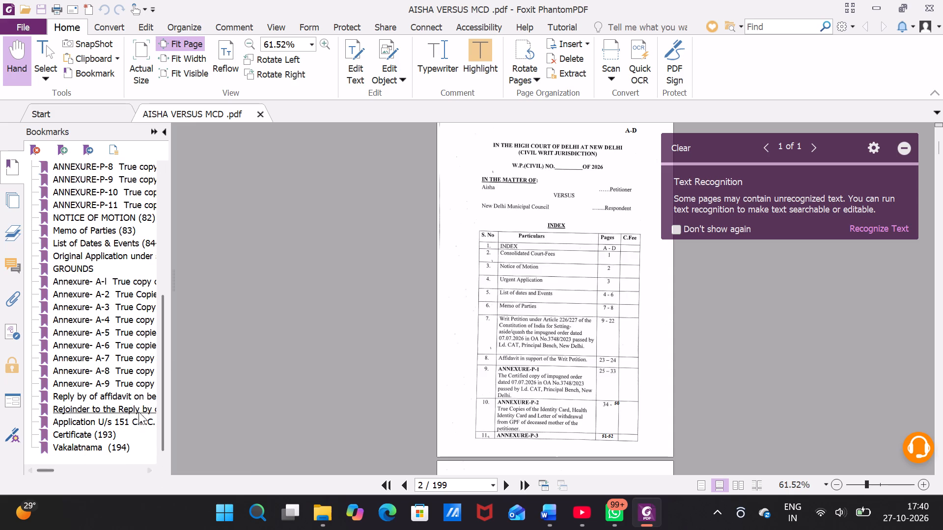
click(139, 412)
click(523, 376)
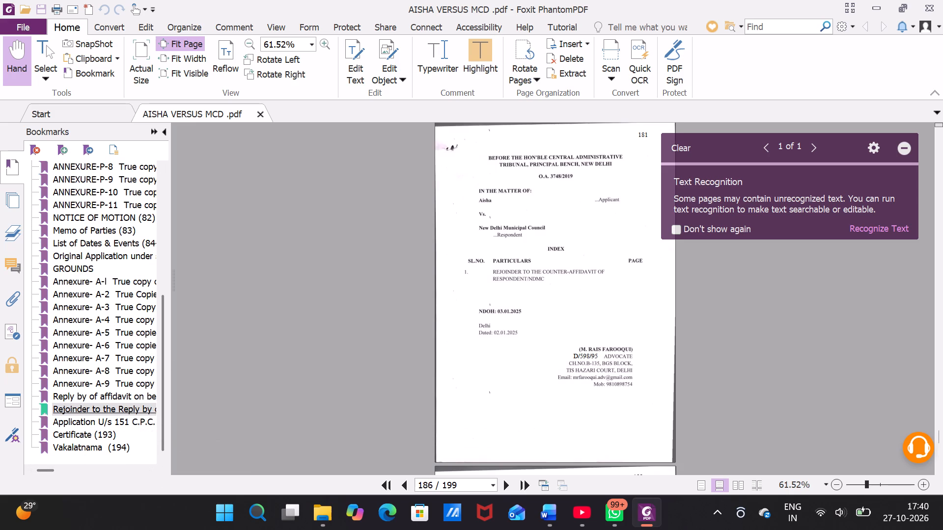
key(Page_Down)
key(Page_Down)
key(Page_Down)
key(Page_Down)
key(Page_Down)
key(Page_Down)
key(Page_Down)
key(Page_Down)
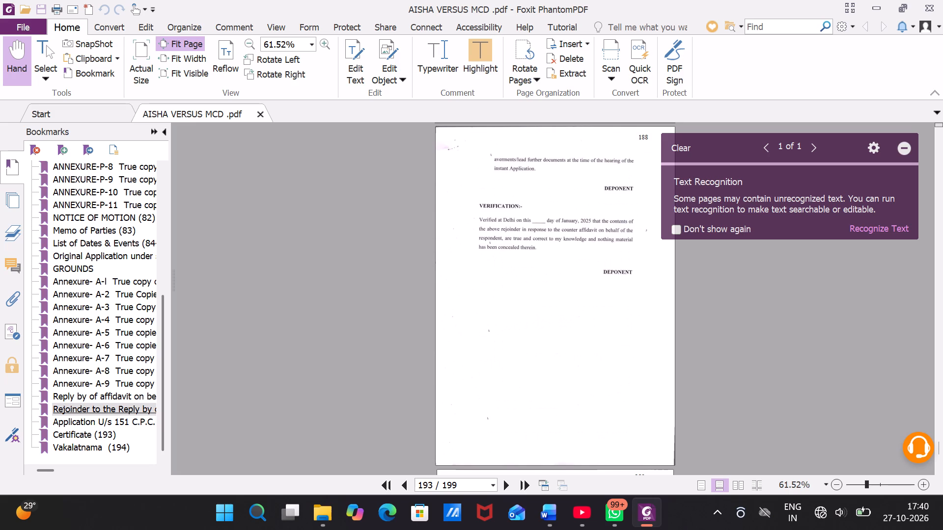
key(Down)
key(Down)
key(Down)
key(Down)
key(Down)
key(Down)
key(Down)
key(Down)
key(Down)
key(Down)
key(Down)
key(Down)
key(Down)
key(Down)
key(Down)
key(Down)
key(Down)
key(Down)
key(Down)
key(Down)
key(Down)
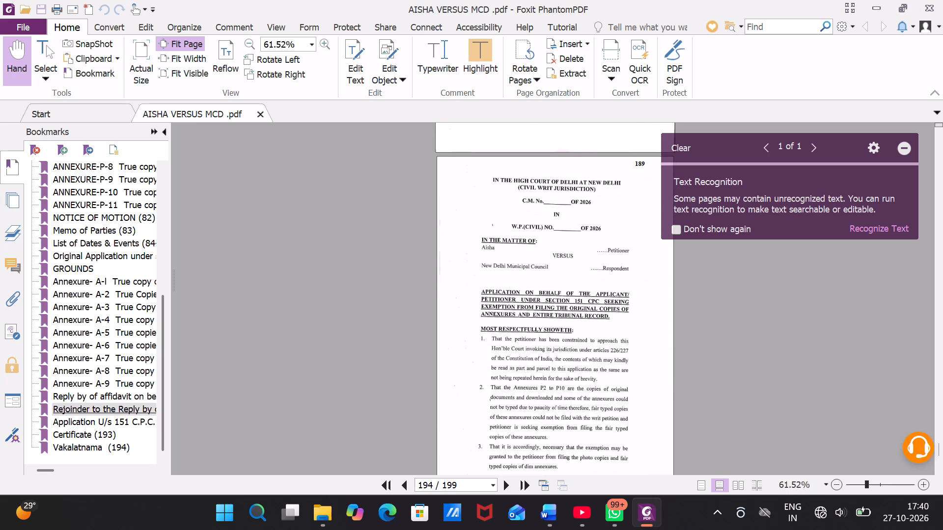
key(Down)
key(Down)
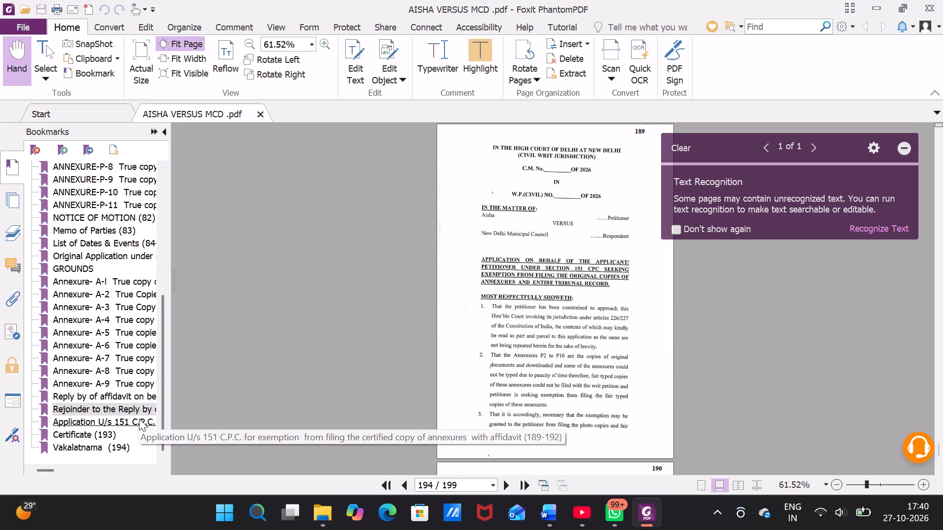
right_click(141, 421)
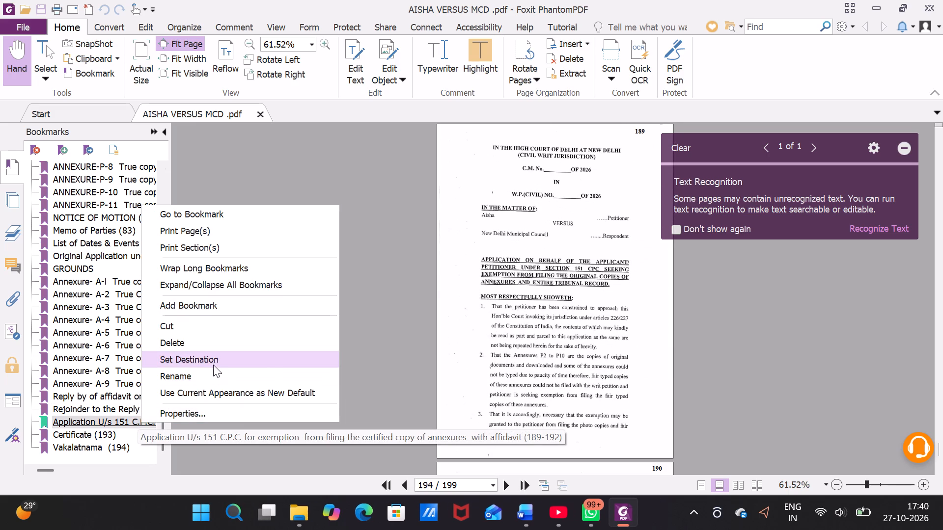
click(212, 363)
click(606, 288)
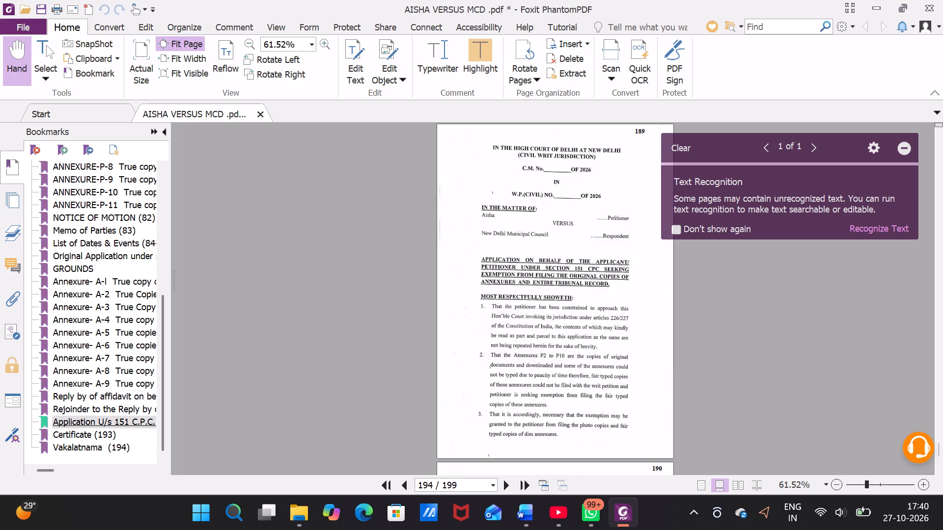
key(ctrl+s)
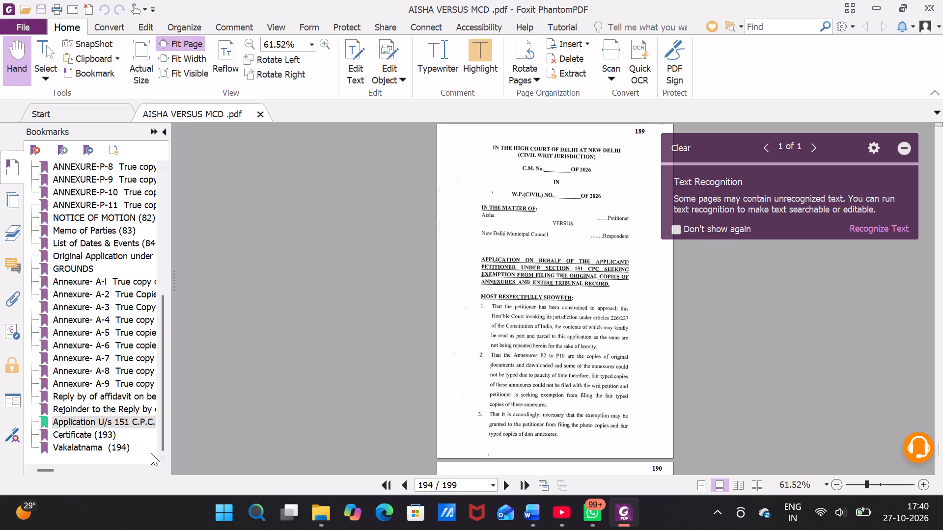
Check the pages that the Certificate (193) and Application U/s 151 C.P.C. bookmarks lead to.
click(104, 433)
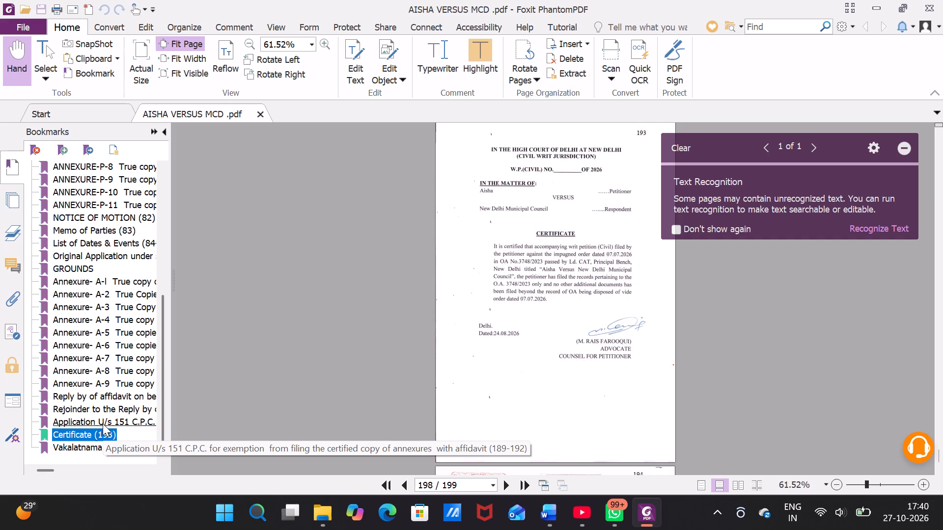
click(102, 421)
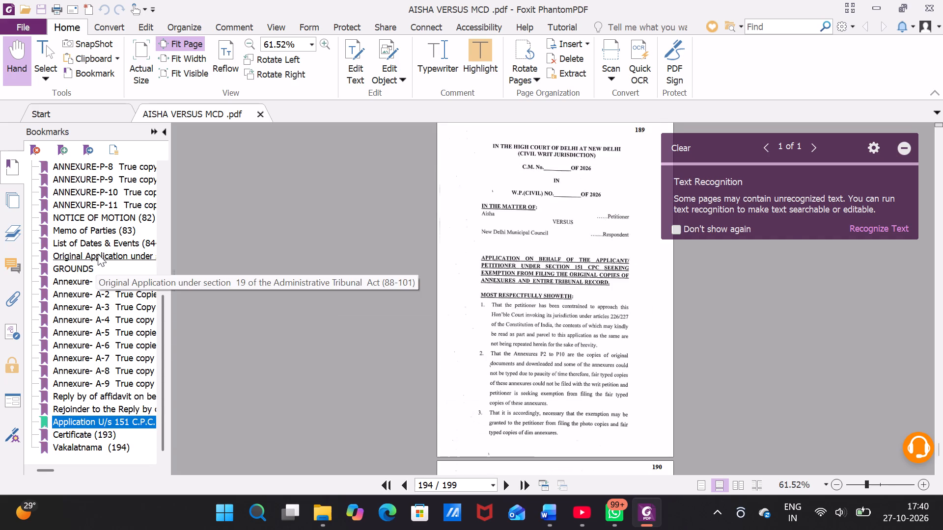
Go to the INDEX bookmark and look through the petition's index pages.
double_click(161, 185)
drag(161, 185, 73, 175)
click(73, 175)
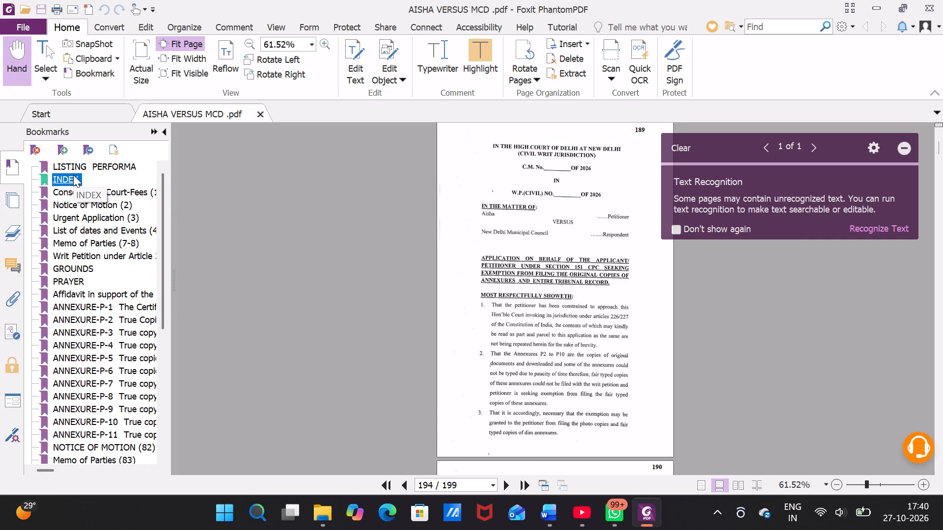
click(457, 305)
key(Down)
key(Down)
key(Down)
key(Down)
key(Down)
key(Down)
key(Down)
key(Down)
key(Down)
key(Down)
key(Down)
key(Down)
key(Down)
key(Down)
key(Down)
key(Down)
key(Down)
key(Down)
key(Down)
key(Down)
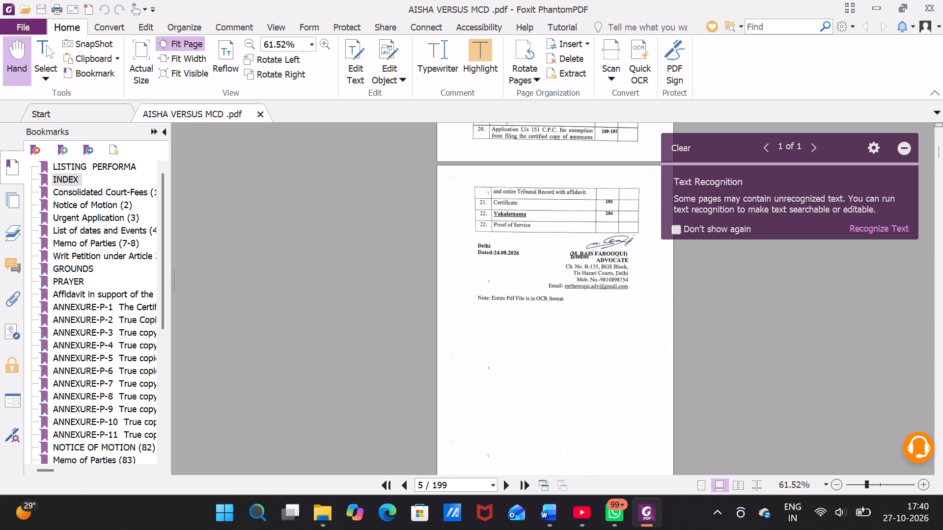
Move the advocate's enrolment-number text on the last index page down onto the ADVOCATE line, clear of the name above.
ctrl+scroll(693, 245, up, 5)
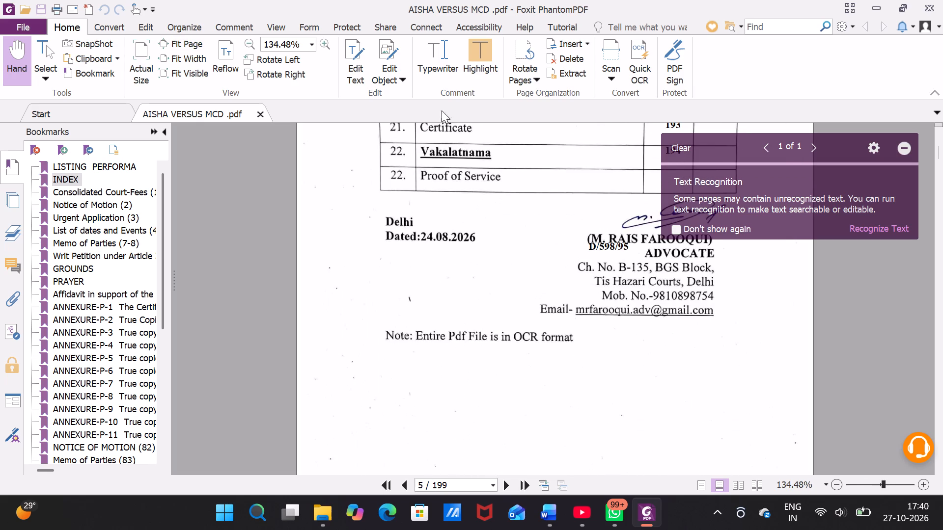
click(447, 53)
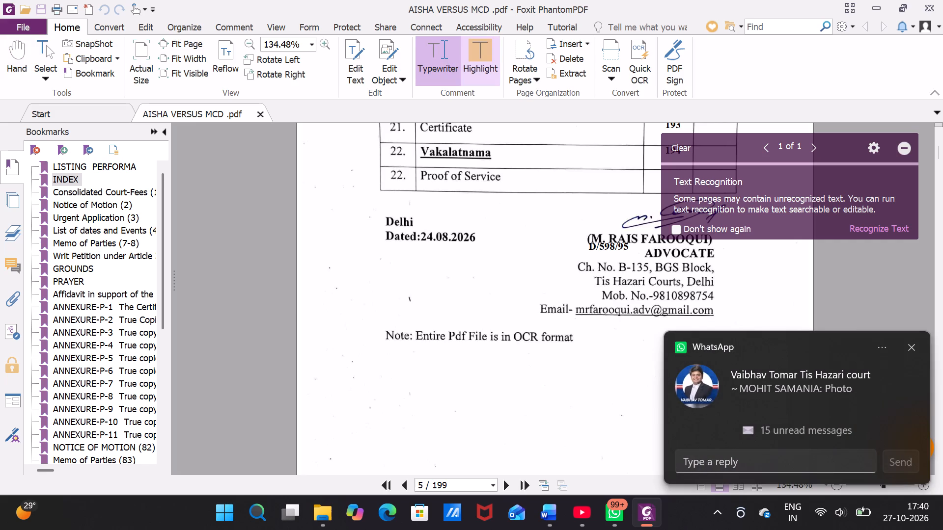
click(616, 248)
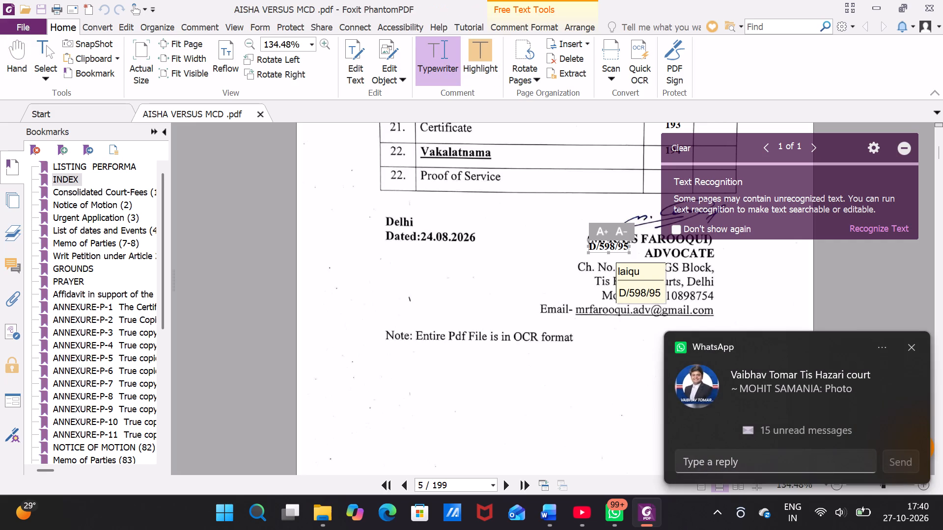
key(Down)
key(Down)
key(Down)
key(Down)
key(Down)
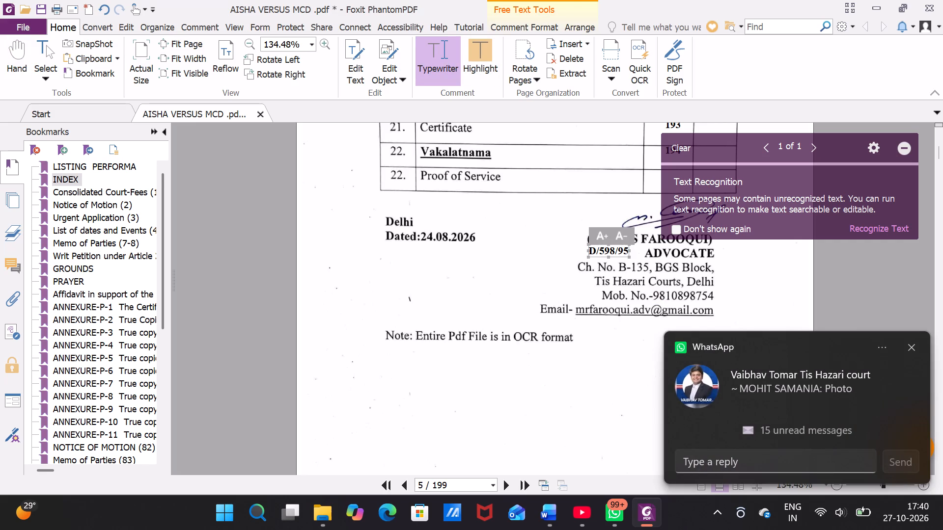
click(516, 262)
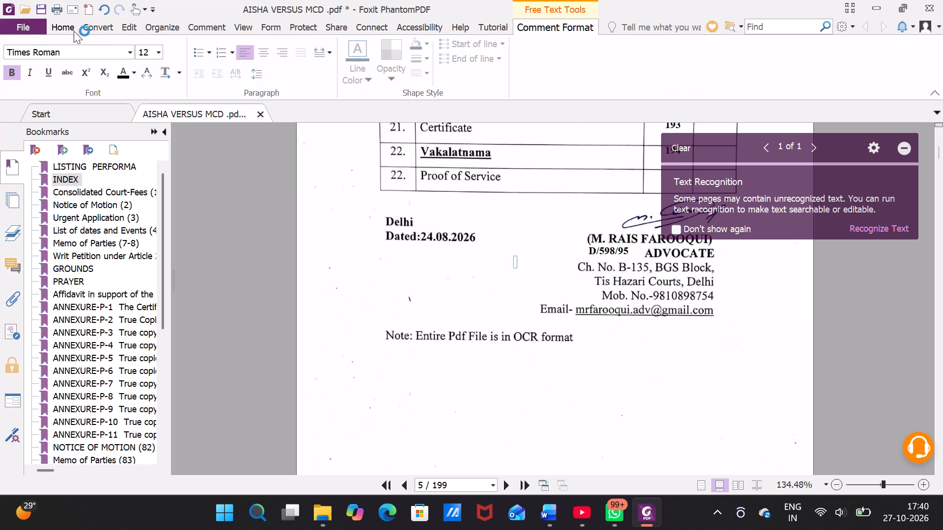
Cover the word (COLLY) after ANNEXURE-P-5 in the index with white Pencil strokes.
click(67, 26)
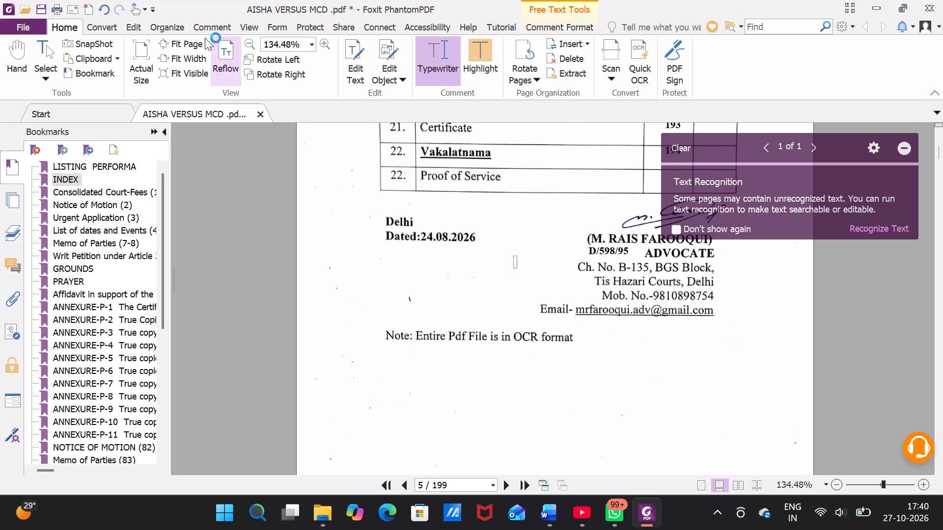
click(216, 30)
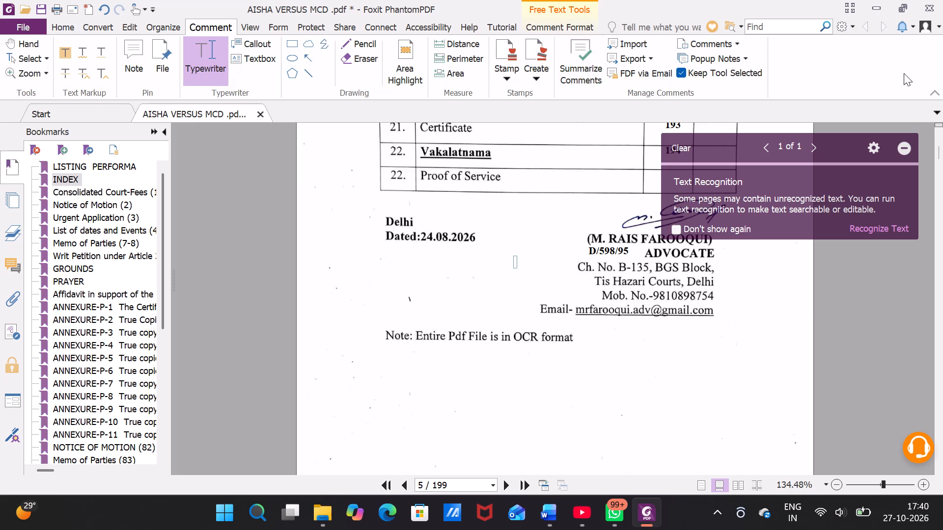
drag(941, 155, 940, 147)
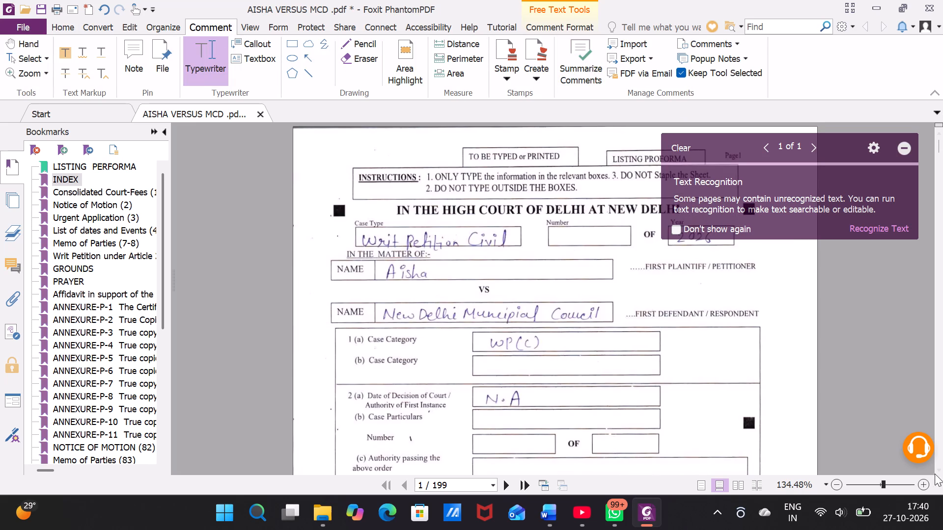
key(Page_Down)
click(71, 25)
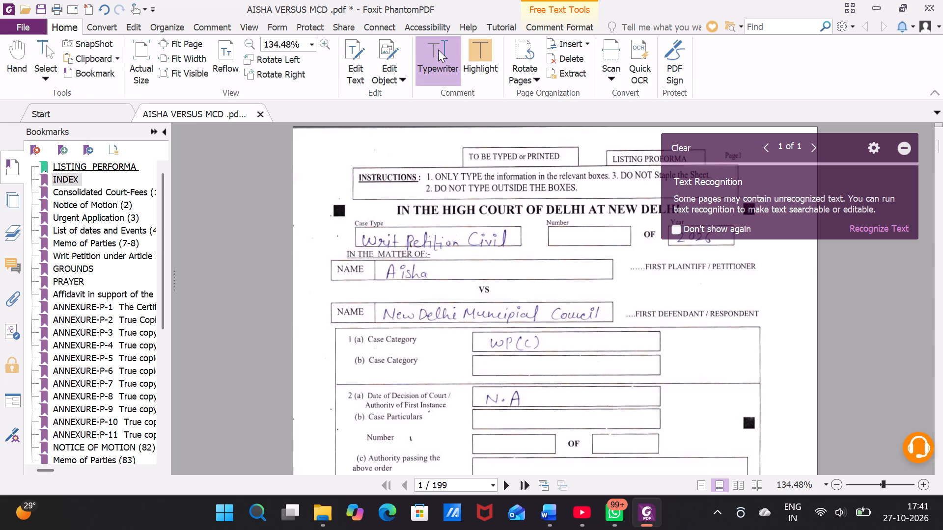
click(438, 50)
click(230, 27)
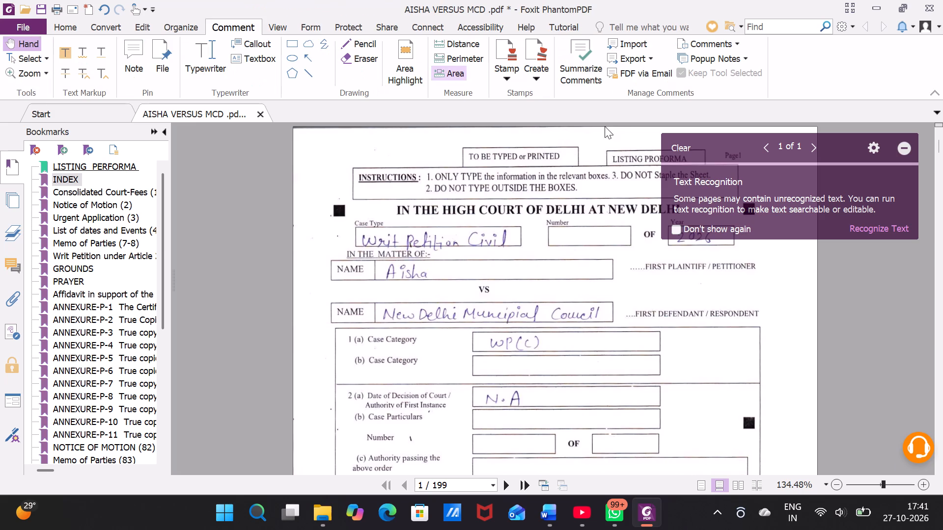
click(770, 331)
key(Down)
key(Down)
key(Down)
key(Down)
key(Down)
key(Down)
key(Down)
key(Down)
key(Down)
key(Down)
key(Down)
key(Down)
key(Down)
key(Down)
key(Down)
key(Down)
key(Down)
key(Down)
key(Down)
key(Down)
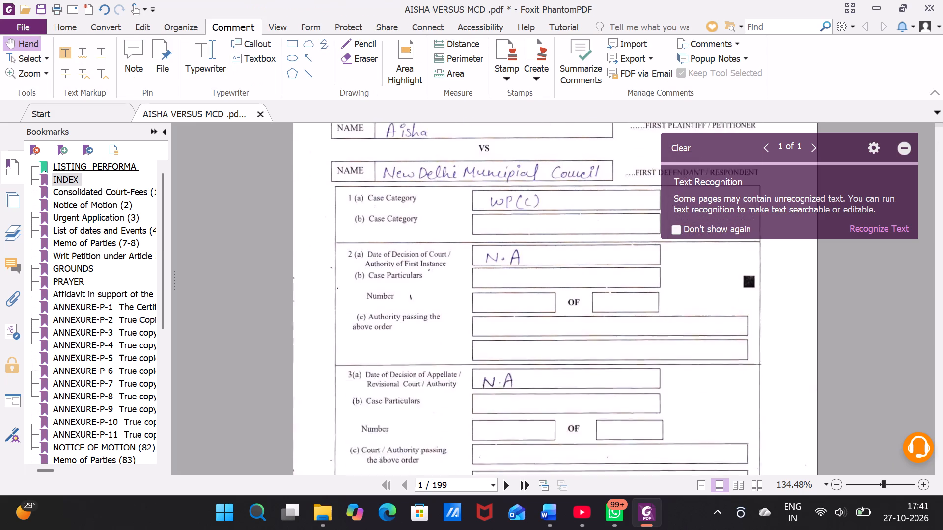
key(Down)
key(Down)
key(Down)
key(Down)
key(Down)
key(Down)
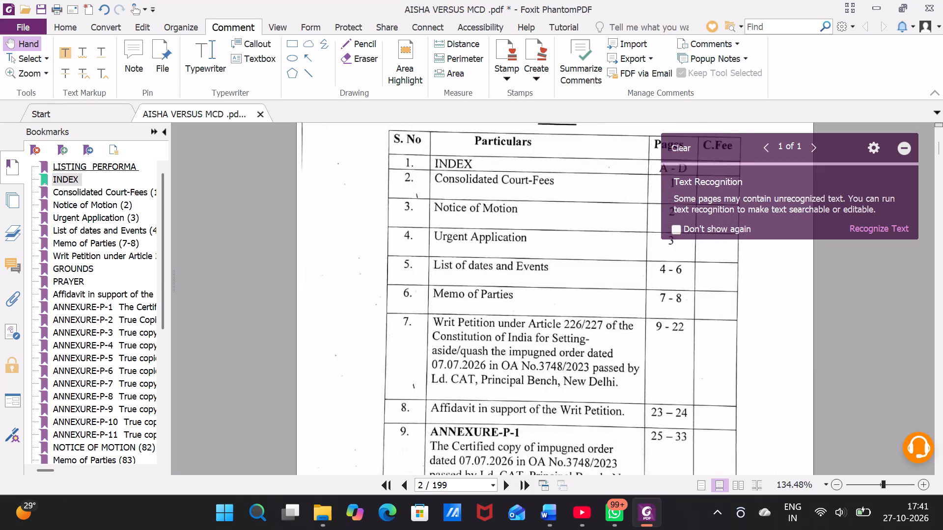
key(Down)
key(Down)
key(Down)
key(Down)
key(Down)
key(Down)
key(Down)
key(Down)
key(Down)
key(Down)
key(Down)
key(Down)
key(Down)
key(Down)
key(Down)
key(Down)
key(Down)
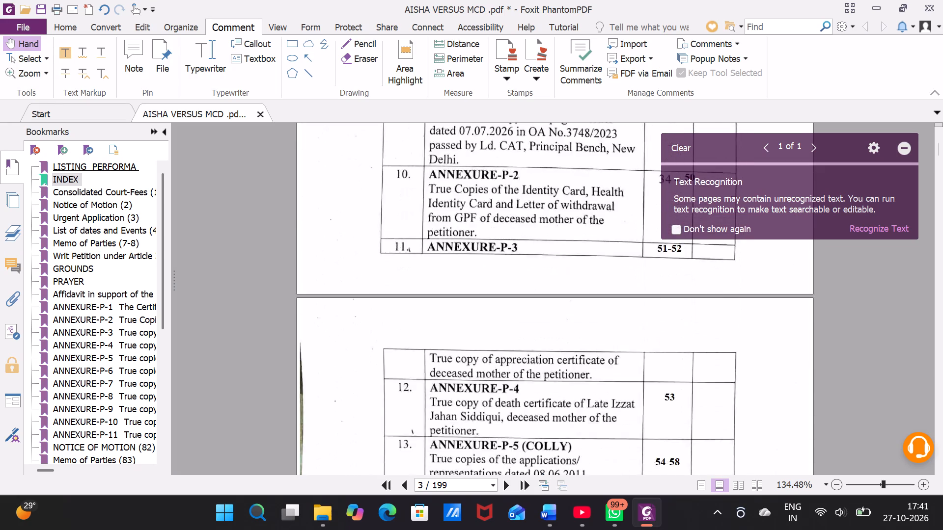
key(Down)
key(Down)
key(Down)
key(Down)
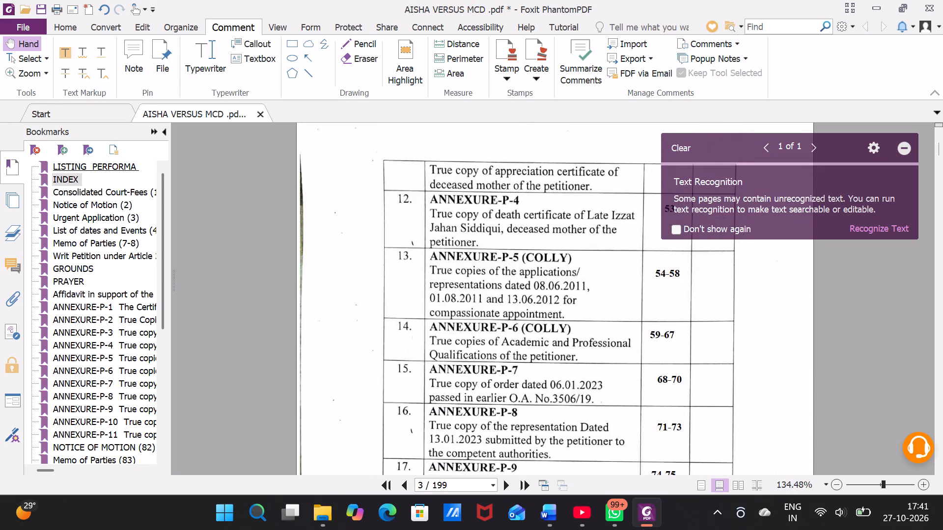
key(Down)
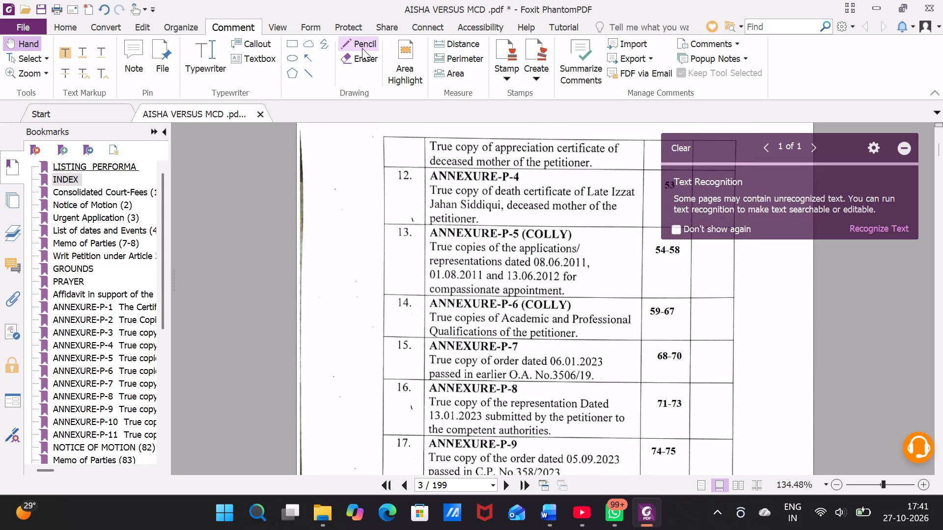
click(361, 47)
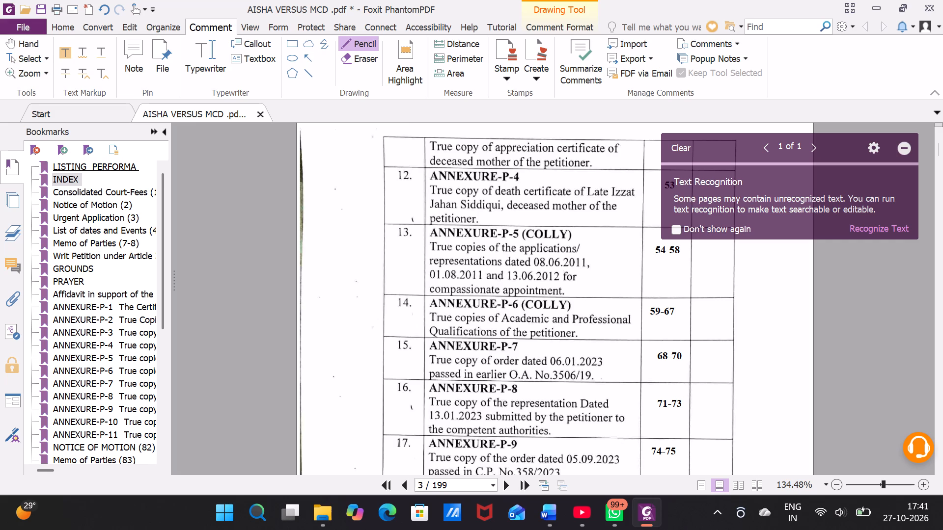
drag(525, 232, 525, 238)
drag(525, 238, 568, 232)
drag(568, 232, 560, 238)
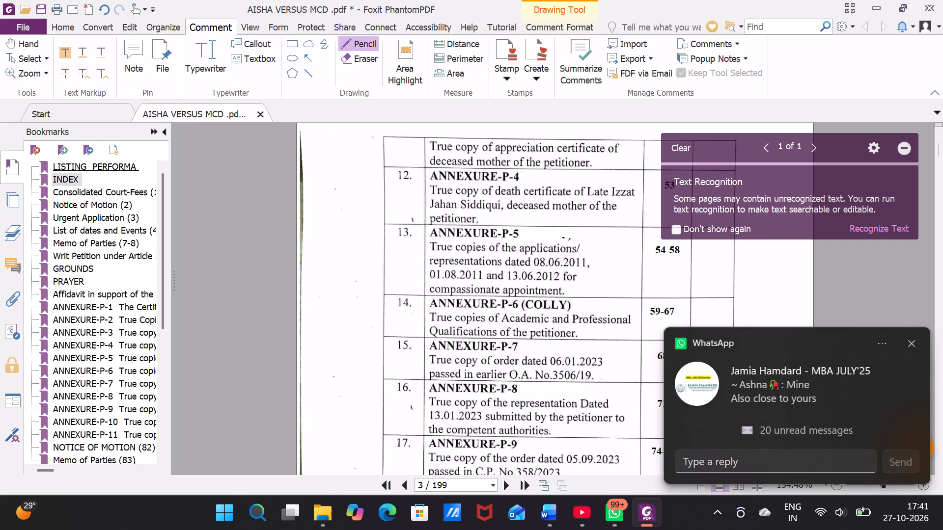
drag(560, 238, 560, 236)
Cover the word (COLLY) after ANNEXURE-P-6 in the index with white Pencil strokes.
drag(579, 304, 535, 304)
drag(535, 304, 537, 306)
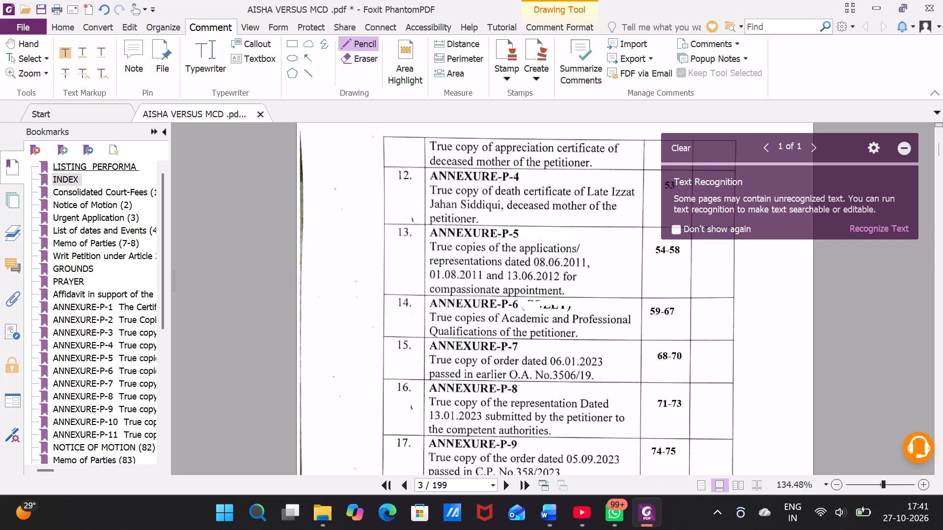
drag(537, 306, 531, 304)
drag(531, 304, 562, 309)
drag(562, 309, 551, 305)
drag(551, 305, 550, 304)
Look through the remaining index entries and page ranges, from ANNEXURE-P-9 down to the Vakalatnama.
key(Down)
key(Down)
key(Down)
key(Down)
key(Down)
key(Down)
key(Down)
key(Down)
key(Down)
key(Down)
key(Down)
key(Down)
key(Down)
key(Down)
key(Down)
key(Down)
key(Down)
key(Down)
key(Down)
key(Down)
key(Down)
key(Down)
key(Down)
key(Down)
key(Down)
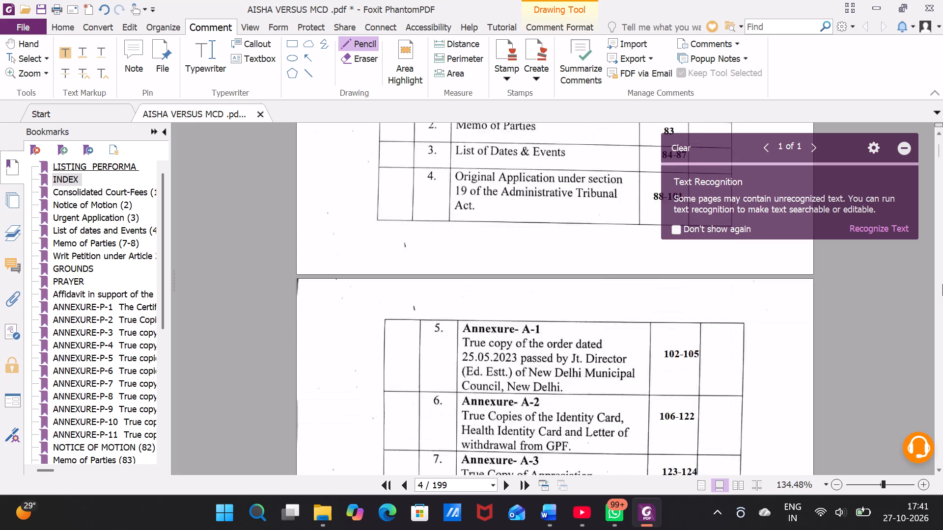
key(Down)
key(Down)
key(Down)
key(Down)
key(Down)
key(Down)
key(Down)
key(Down)
key(Down)
key(Down)
key(Down)
key(Down)
key(Down)
key(Down)
key(Down)
key(Down)
key(Down)
key(Down)
key(Down)
key(Down)
key(Down)
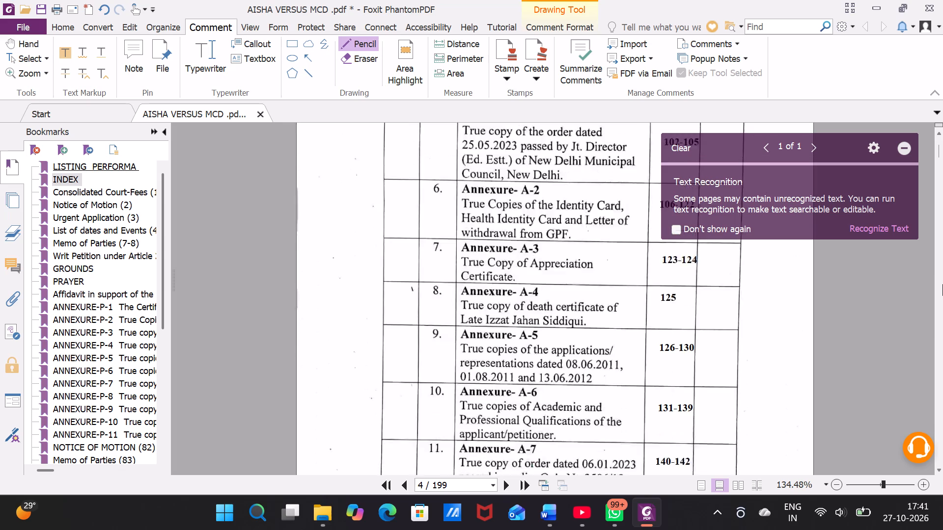
key(Down)
key(Down)
key(Down)
key(Down)
key(Down)
key(Down)
key(Down)
key(Down)
key(Down)
key(Down)
key(Down)
key(Down)
key(Down)
key(Down)
key(Down)
key(Down)
key(Down)
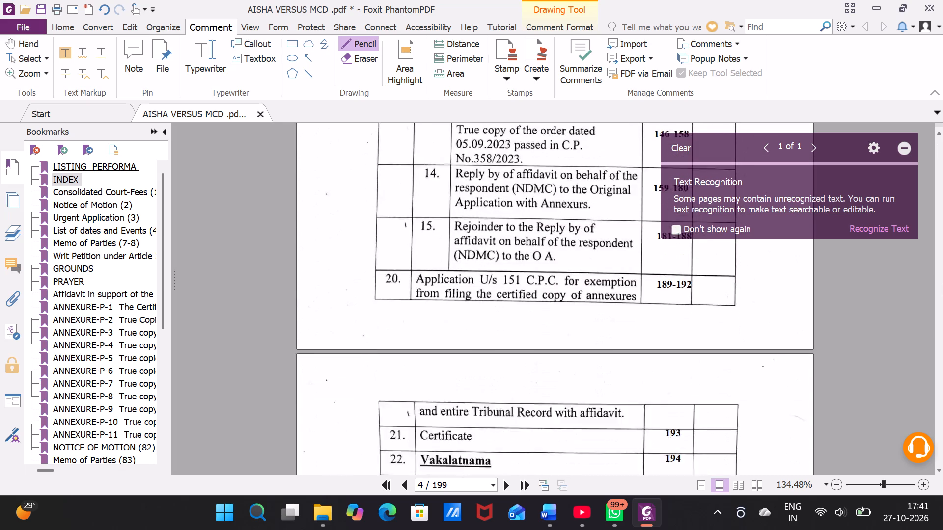
Save the AISHA VERSUS MCD petition.
key(ctrl+s)
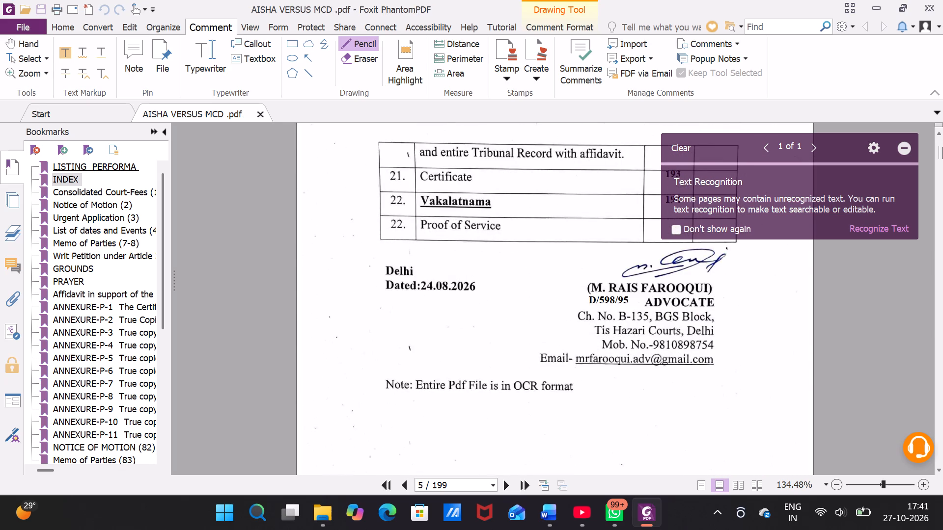
Close the petition PDF and return to the desktop.
click(935, 7)
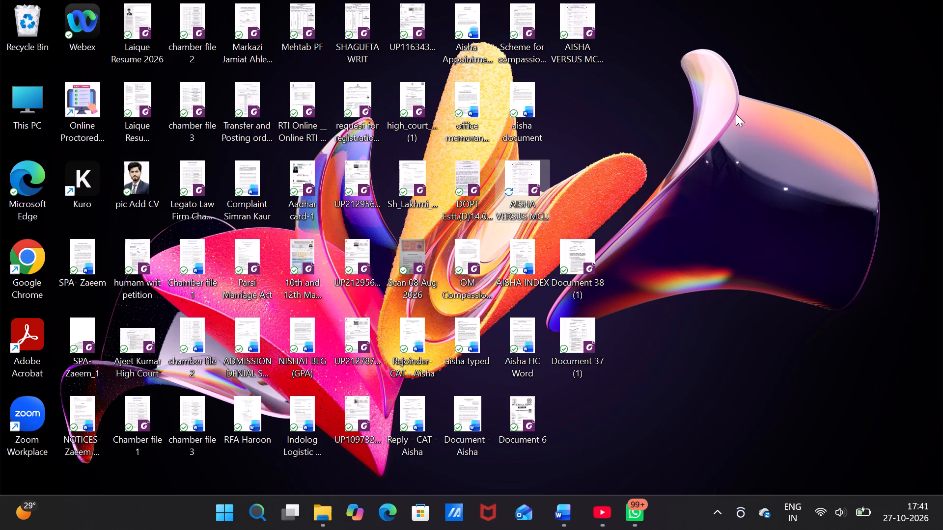
Delete AISHA VERSUS MCD - Copy, Document 38 (1) and Document 37 (1) from the desktop.
click(586, 38)
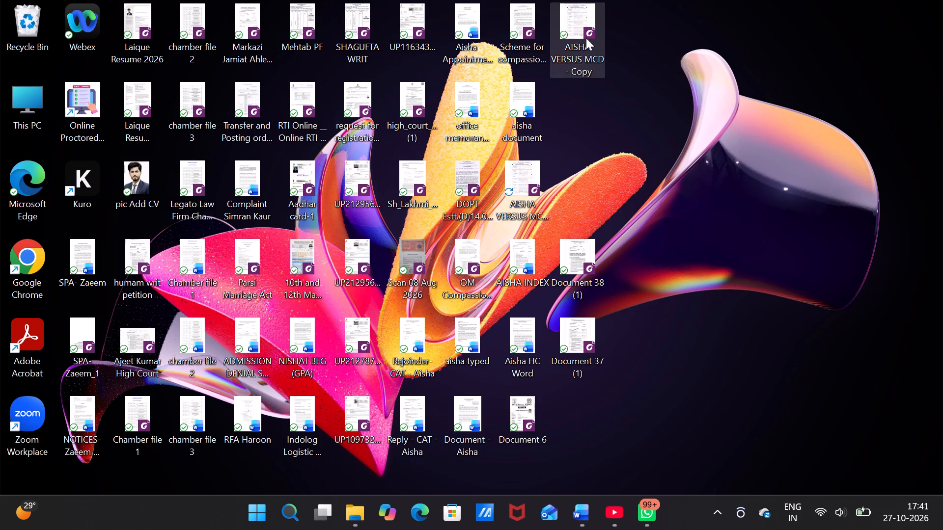
key(Delete)
click(577, 253)
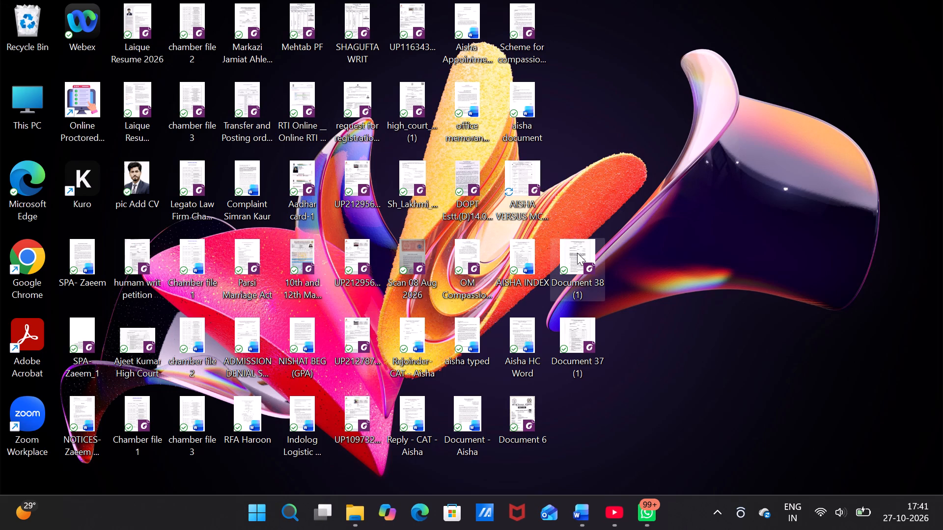
key(Delete)
click(581, 345)
key(Delete)
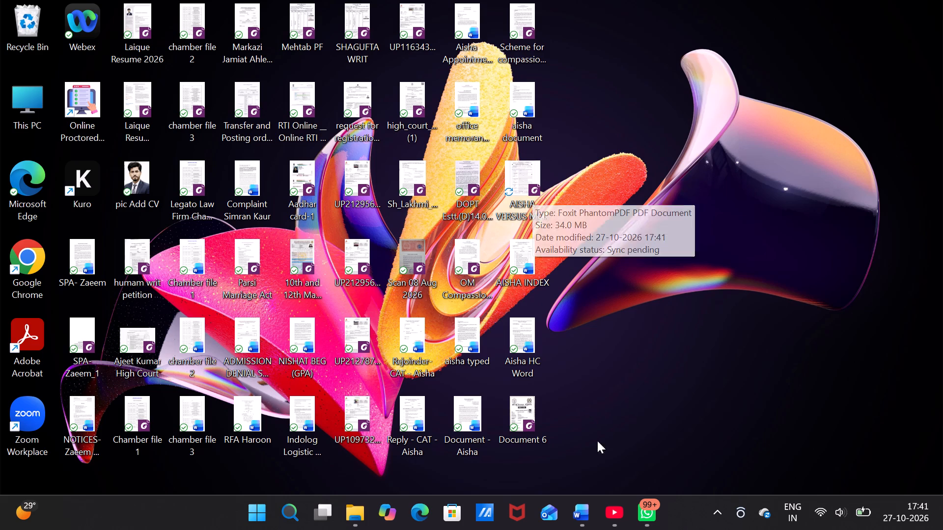
double_click(39, 268)
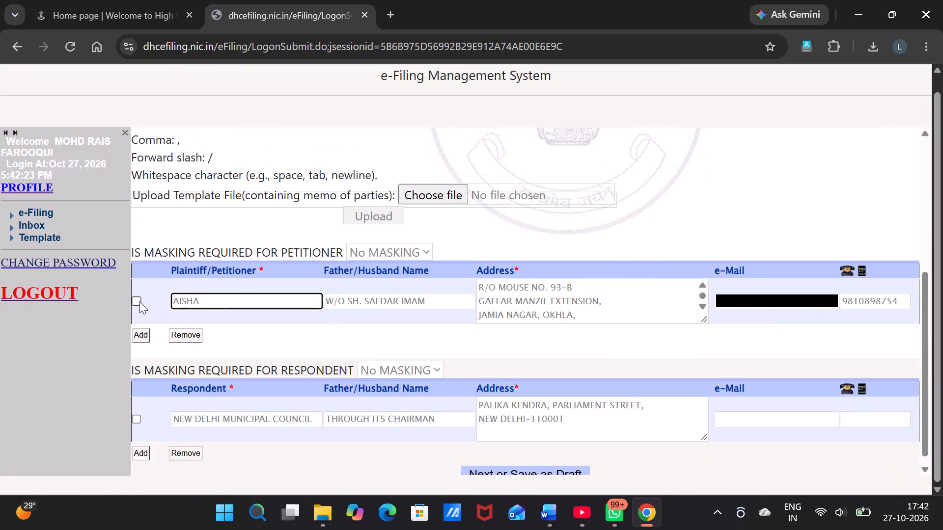
click(137, 300)
click(138, 418)
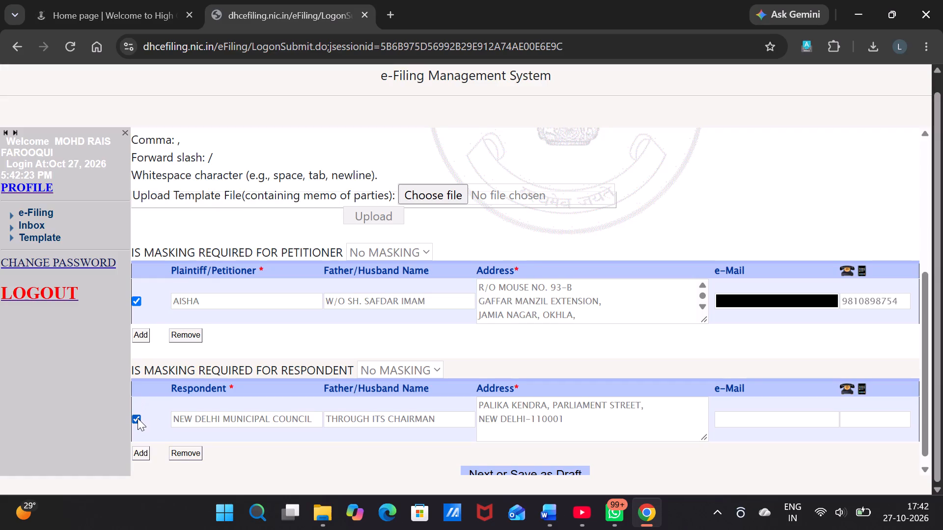
triple_click(927, 460)
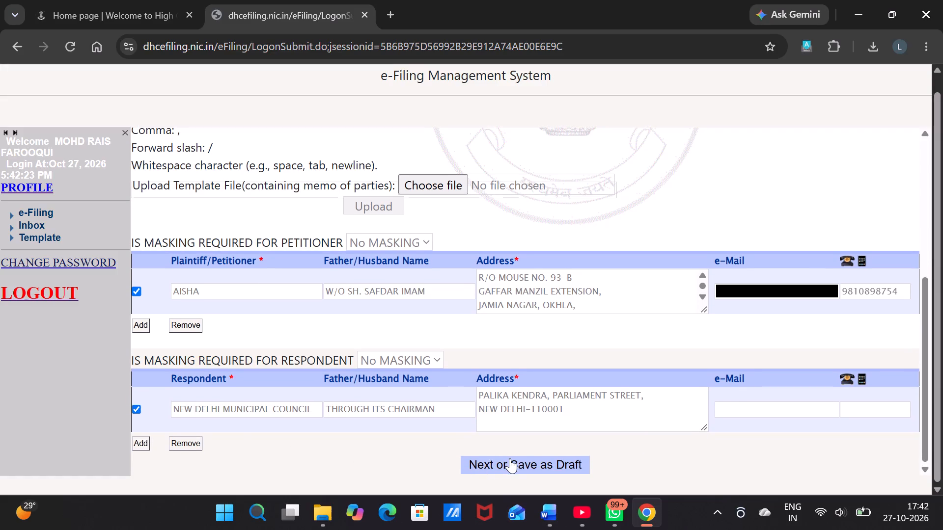